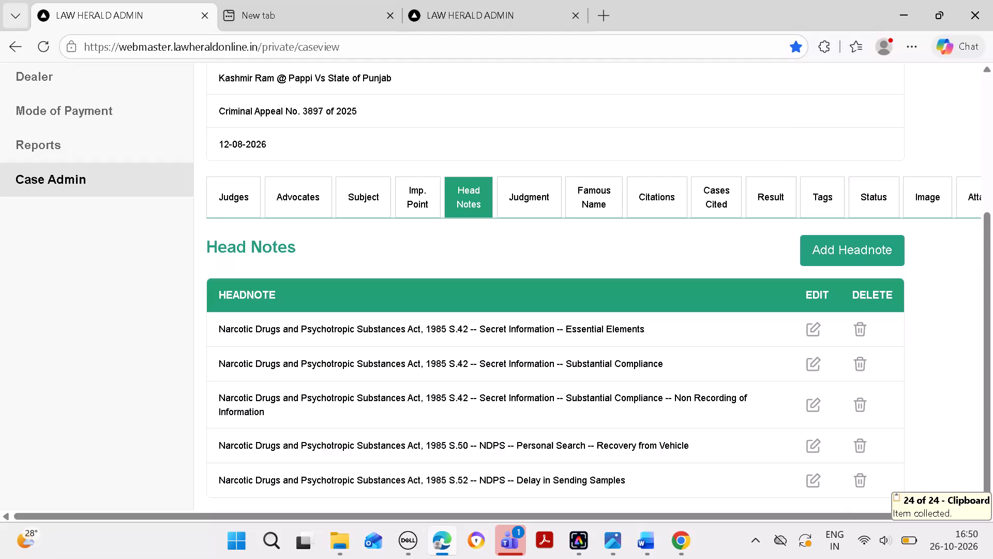
Start a new headnote for the case and attach the act Narcotic Drugs and Psychotropic Substances Act, 1985.
left_click(815, 251)
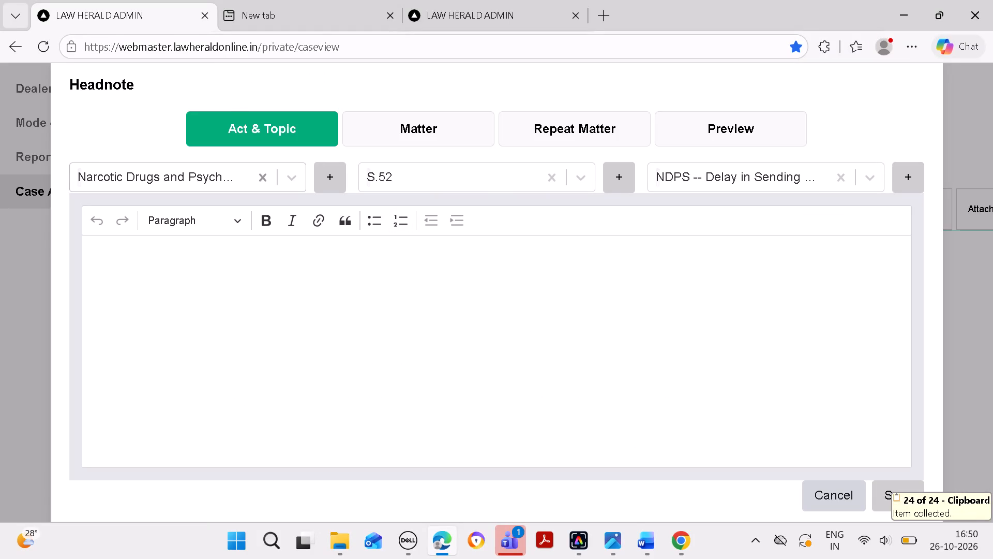
left_click(258, 176)
key("ctrl+c")
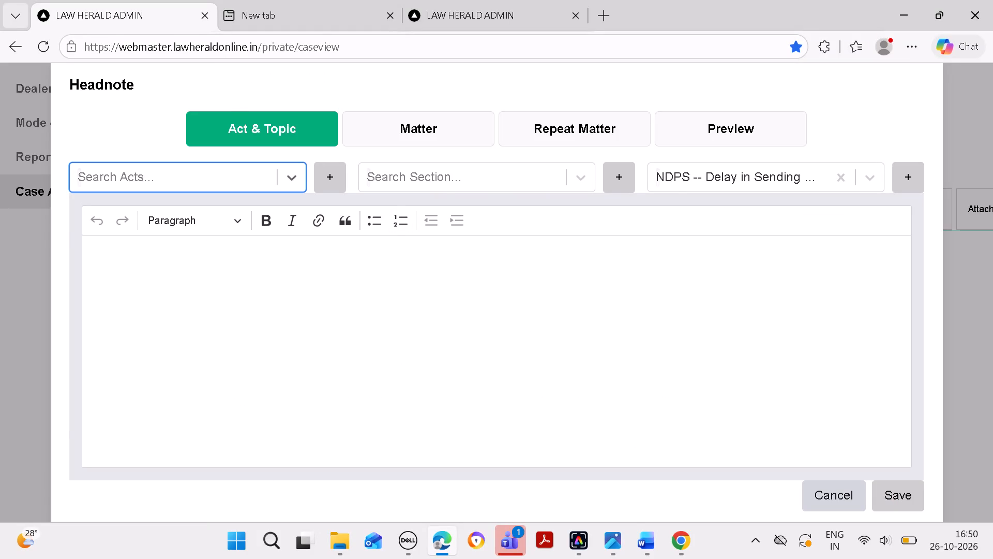
key("ctrl+v")
left_click(357, 233)
left_click(522, 248)
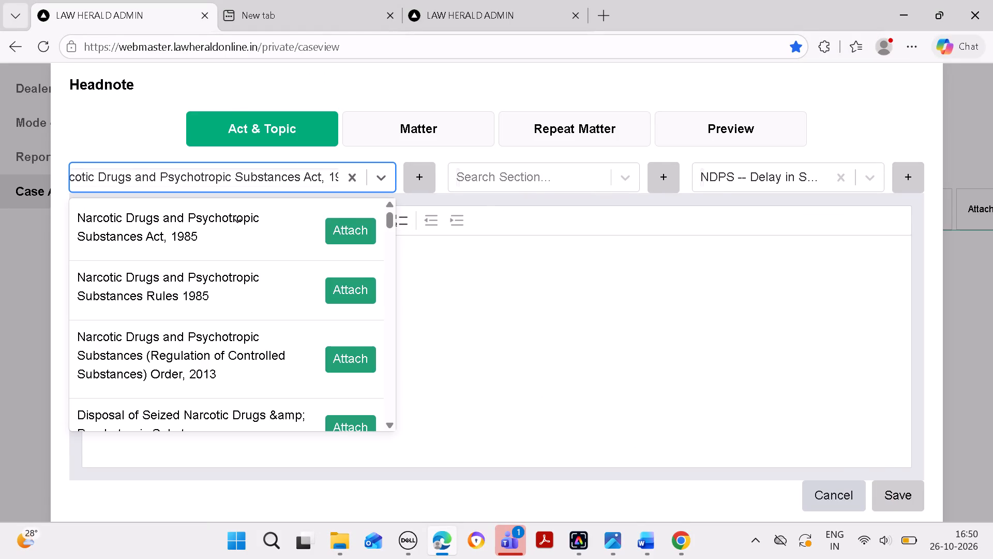
key("space")
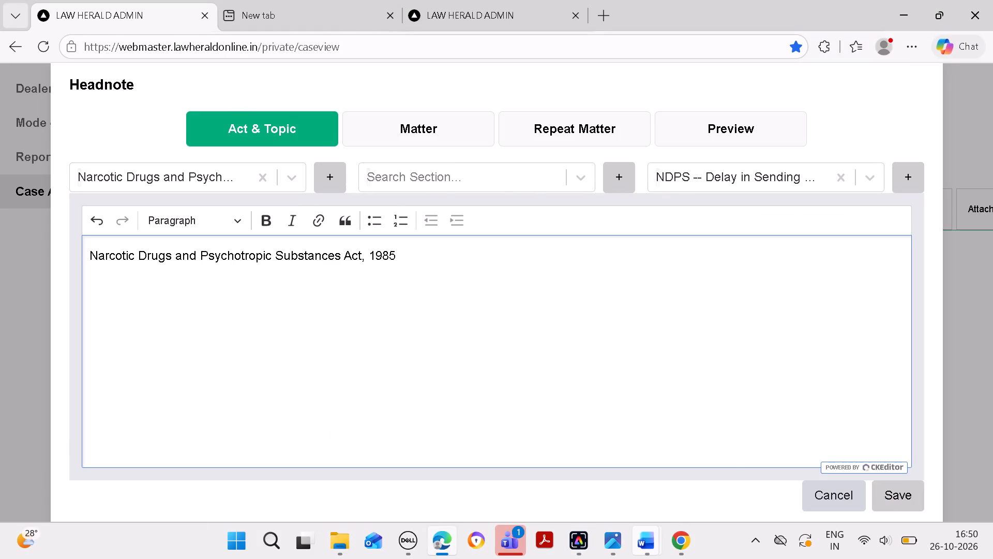
Copy S.52 from headnote (F) in the LHSC 31 & 32 2026 CJ Word document and attach it as the new headnote's section.
left_click(645, 540)
left_click(646, 537)
left_click(542, 470)
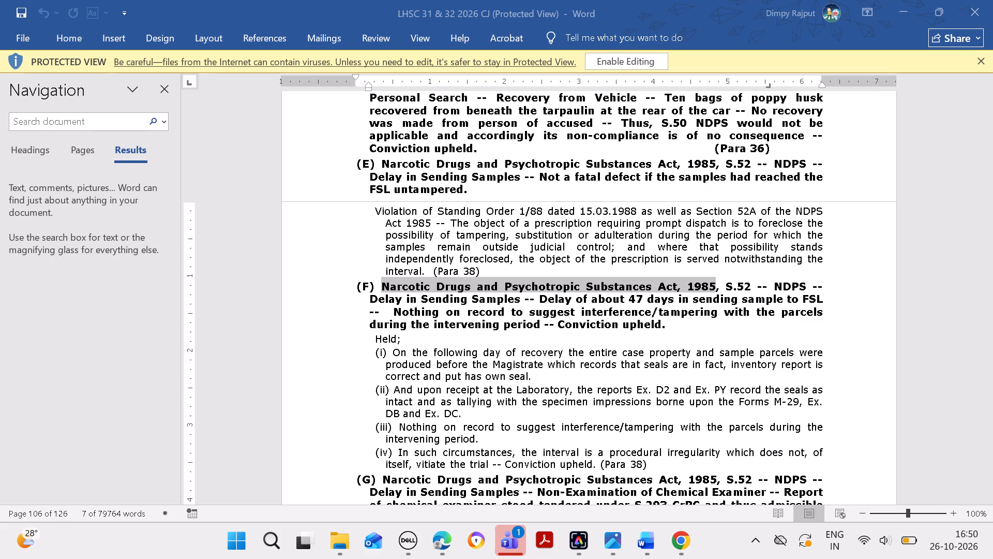
left_click_drag(725, 285, 748, 285)
key("ctrl+c")
left_click(439, 542)
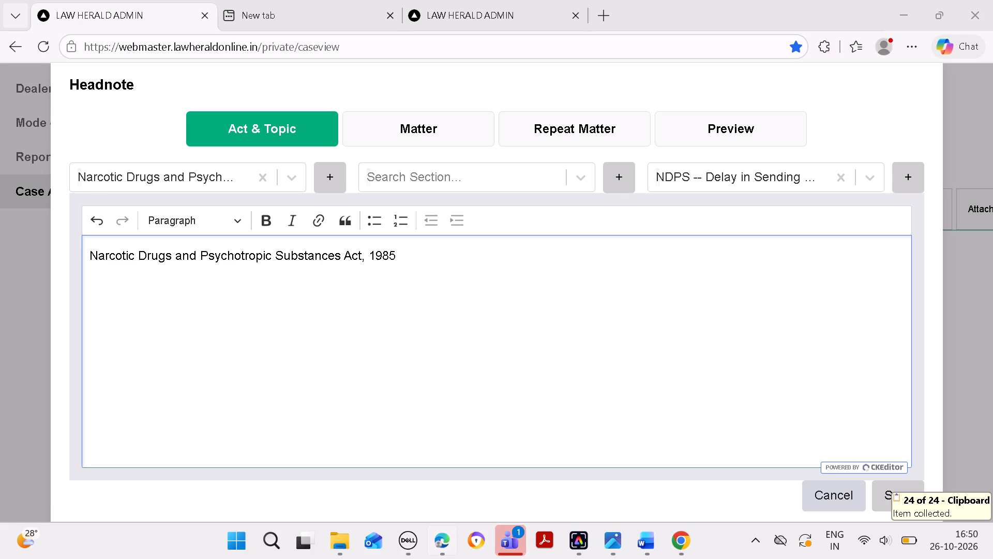
left_click(506, 180)
key("ctrl+v")
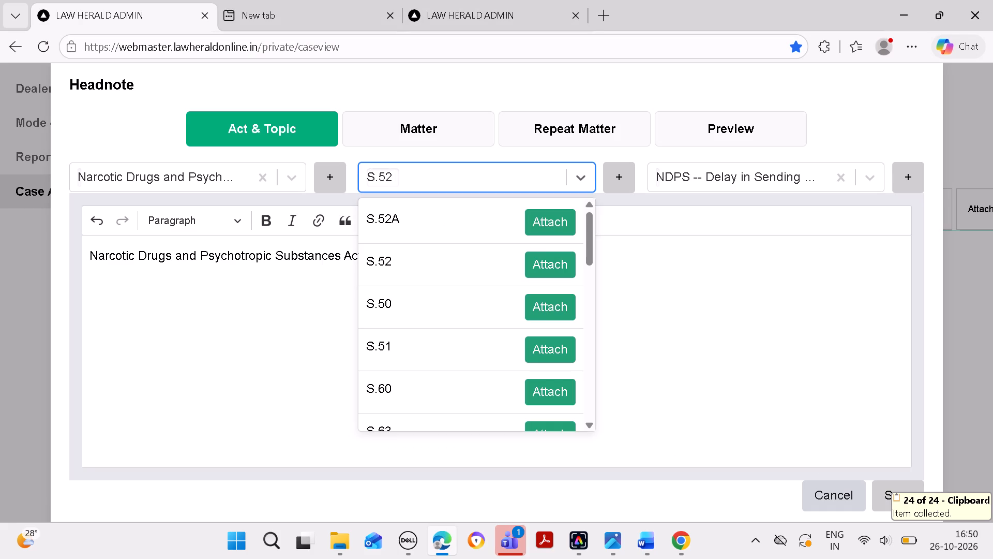
left_click(563, 276)
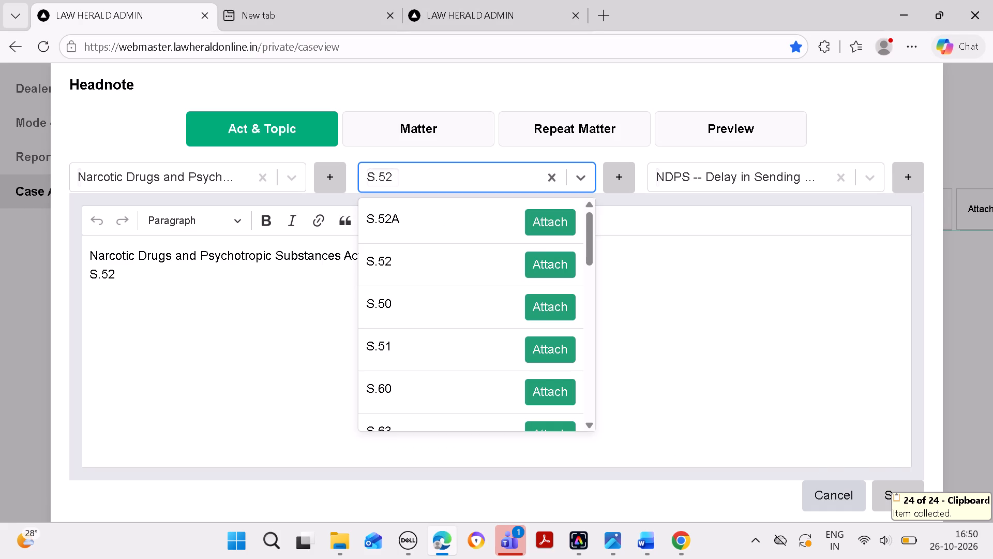
left_click(758, 328)
key("space")
Copy "NDPS -- Delay in Sending Samples" from headnote (F) in the Word document and attach it as the new headnote's topic.
left_click(653, 532)
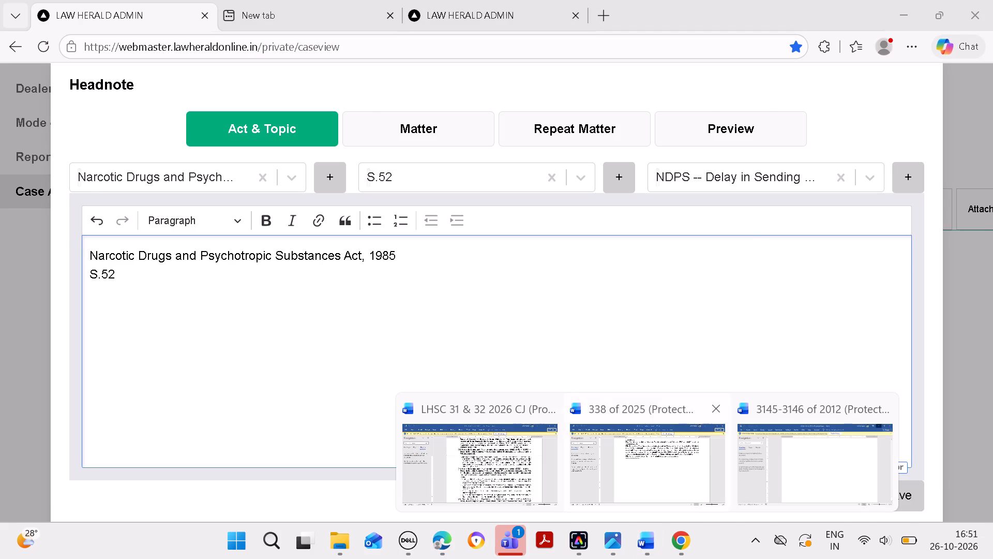
left_click(534, 470)
left_click_drag(770, 283, 814, 288)
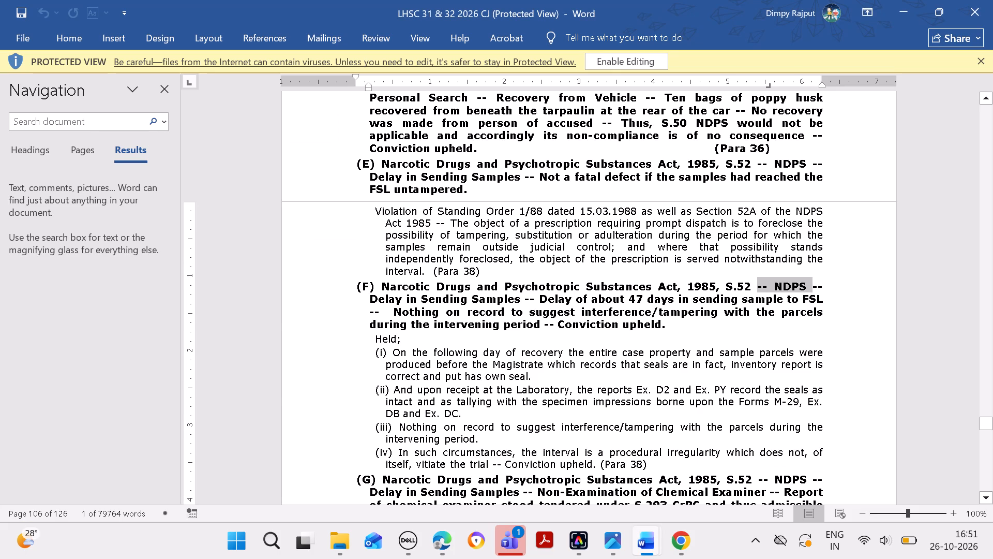
left_click_drag(814, 288, 814, 288)
left_click(812, 287)
left_click_drag(774, 287, 798, 286)
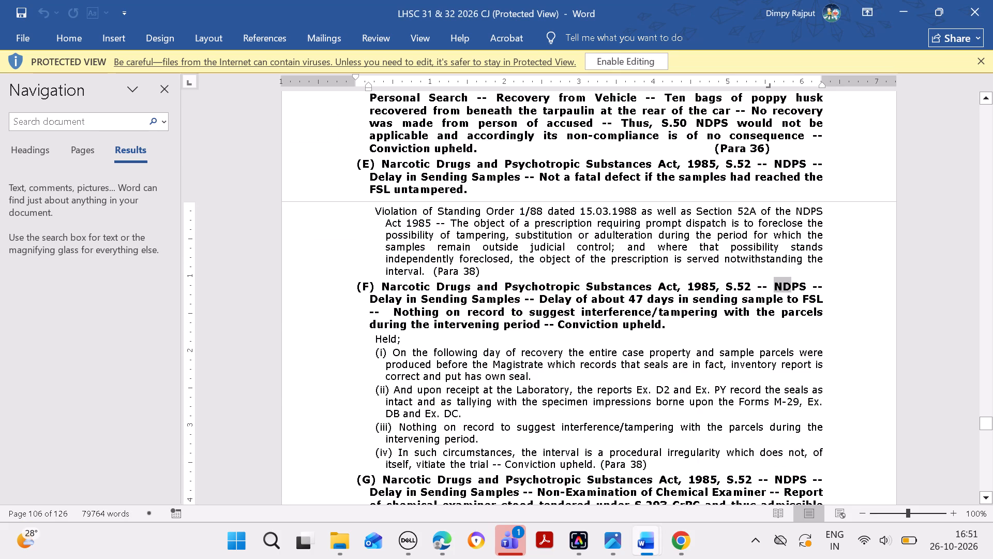
left_click_drag(798, 286, 528, 293)
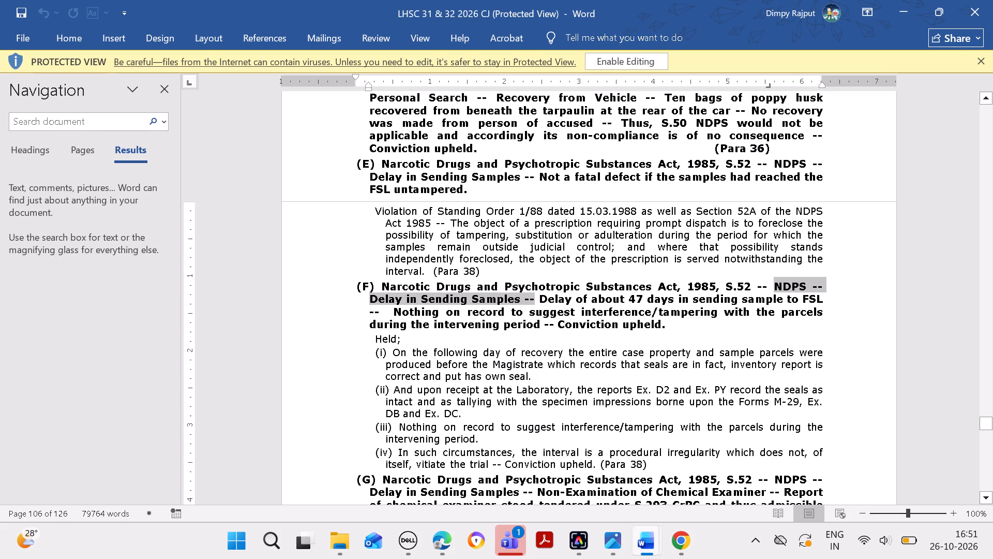
left_click_drag(528, 293, 524, 293)
key("ctrl+c")
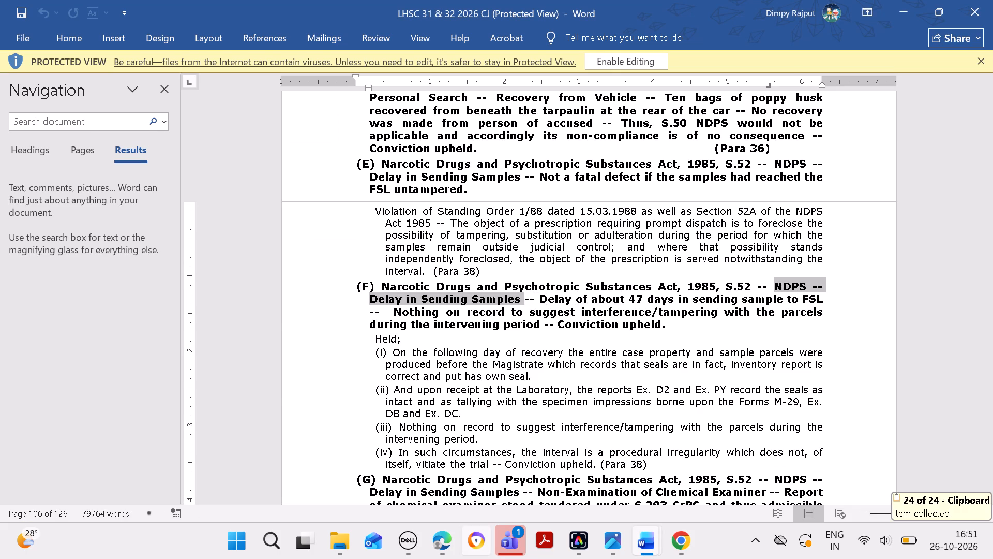
left_click(444, 546)
left_click(715, 183)
key("ctrl+v")
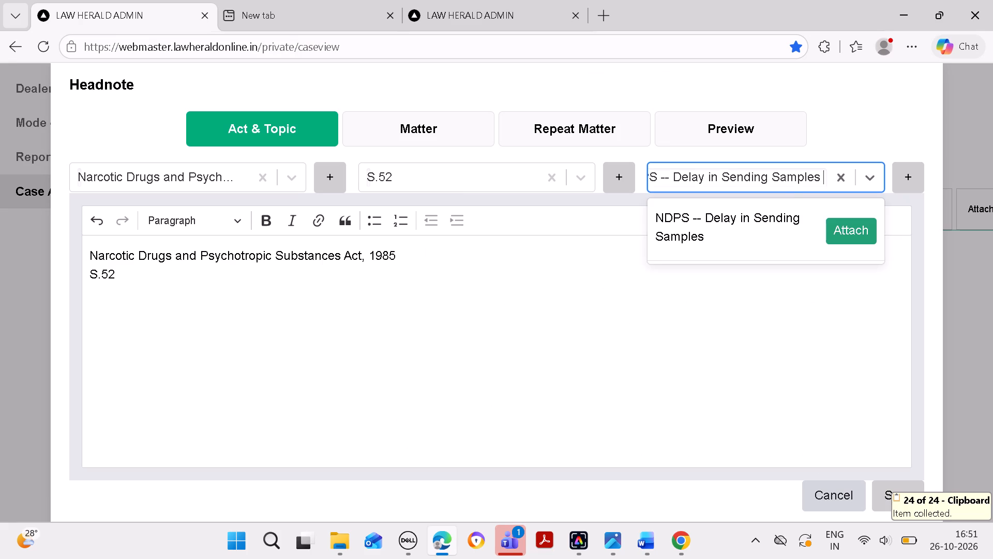
left_click(857, 229)
left_click(574, 291)
key("space")
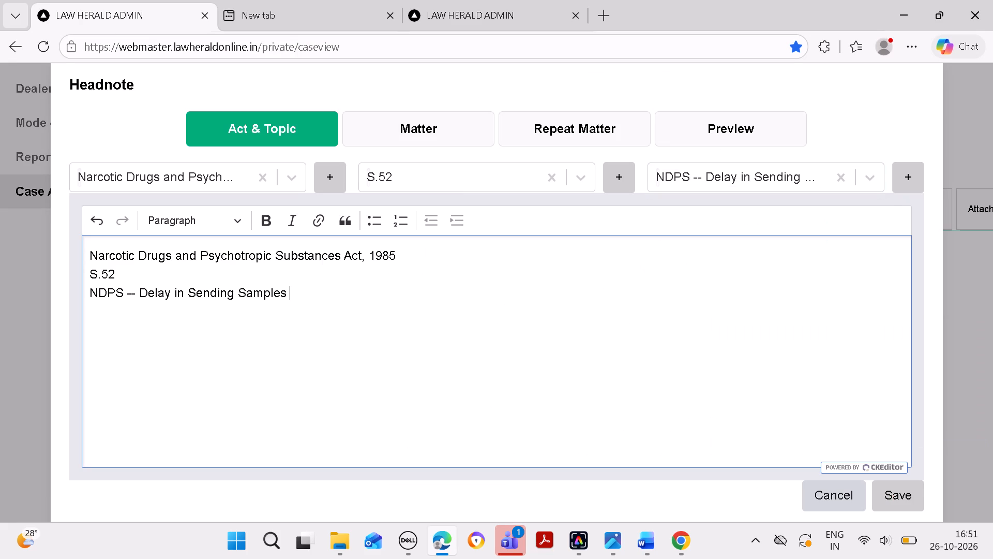
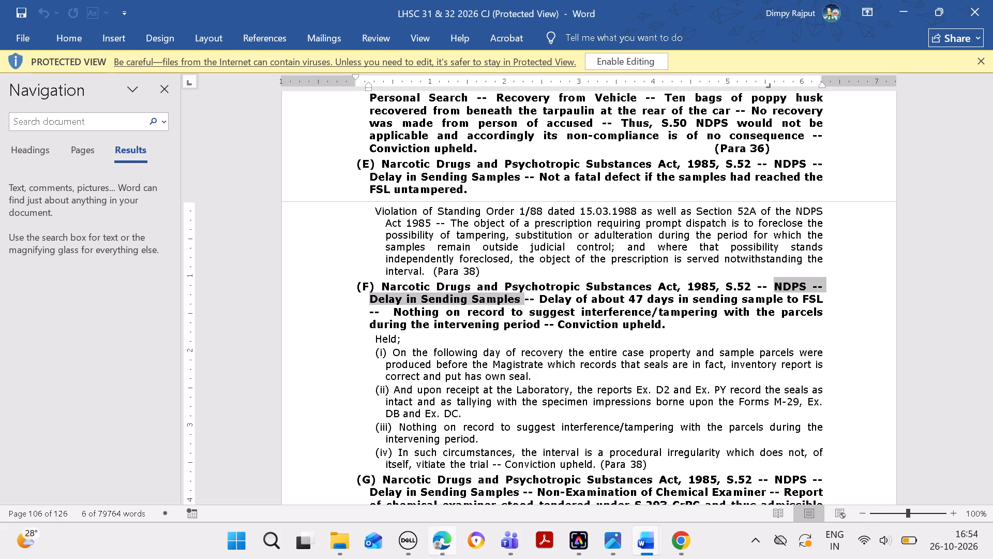
Copy headnote (F)'s bold text from "-- Delay of about 47 days" to "Conviction upheld." in the Word document into the new headnote's Matter.
left_click(649, 540)
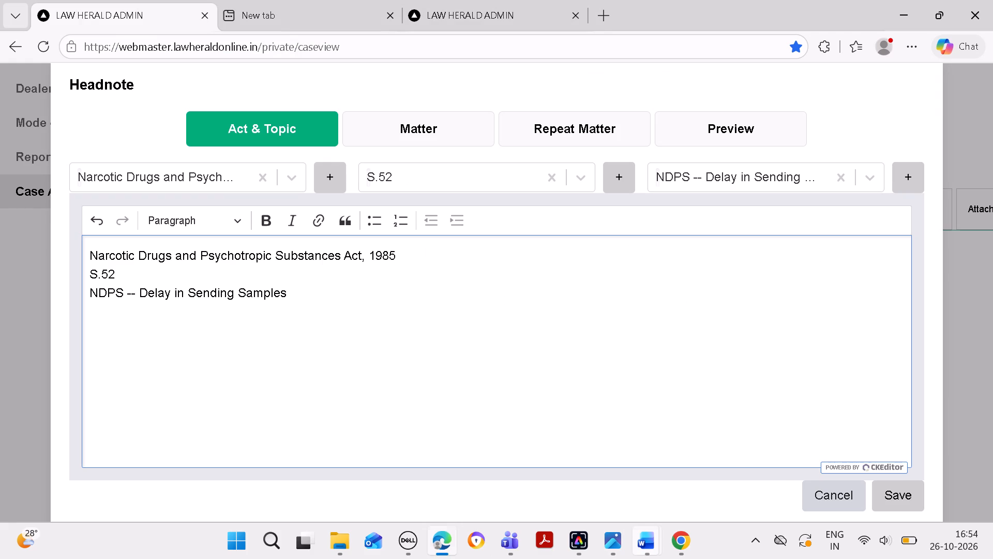
left_click(646, 542)
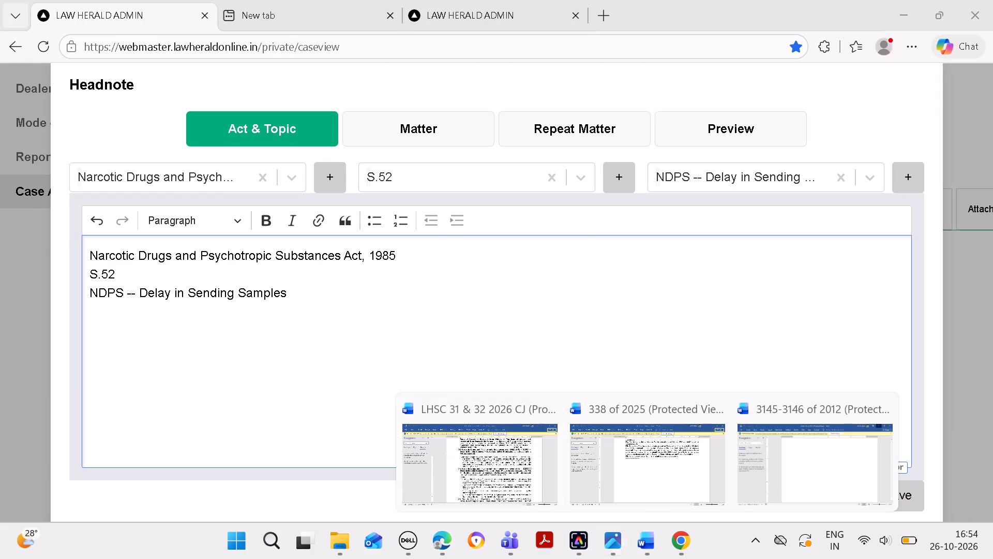
left_click(513, 449)
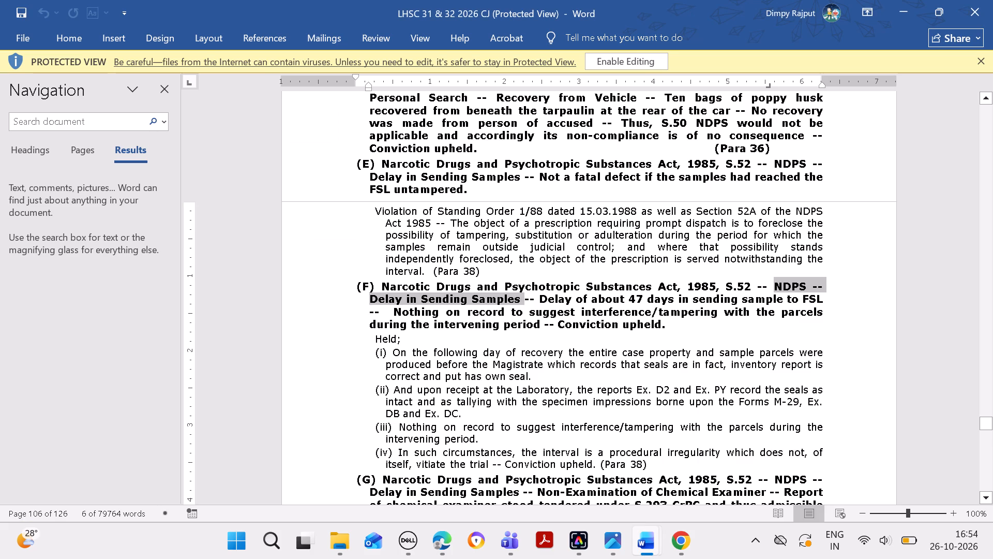
left_click_drag(535, 296, 672, 330)
key("ctrl+c")
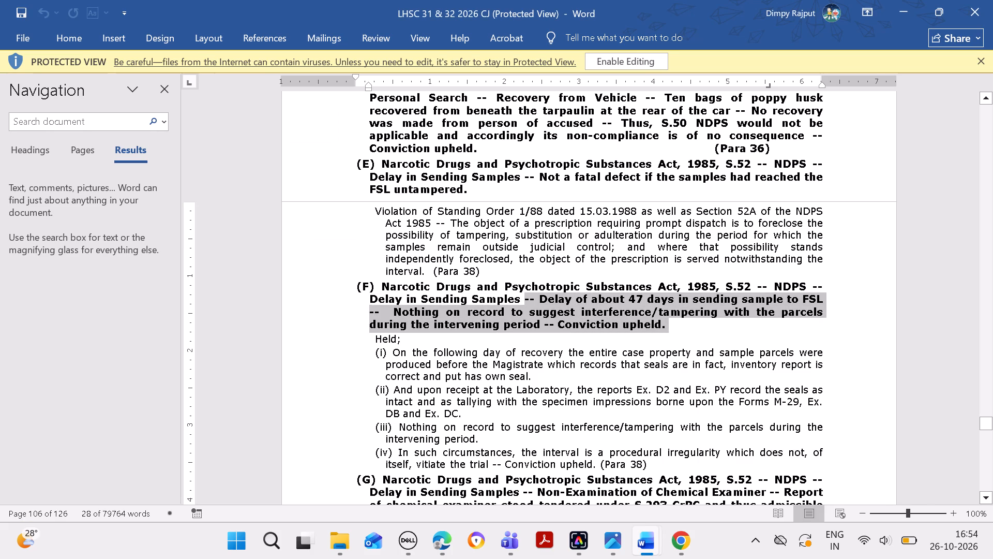
left_click(443, 545)
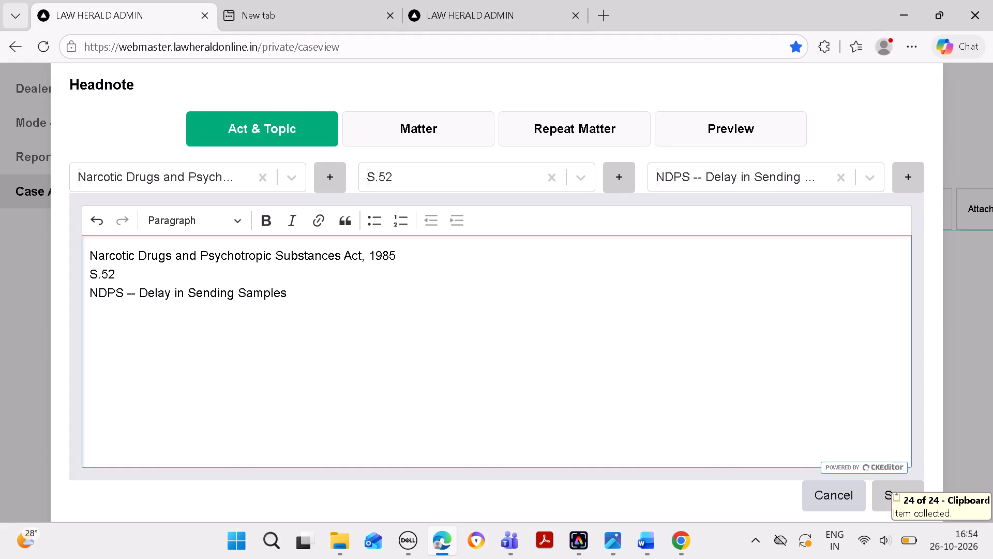
left_click(462, 122)
left_click(459, 278)
key("ctrl+v")
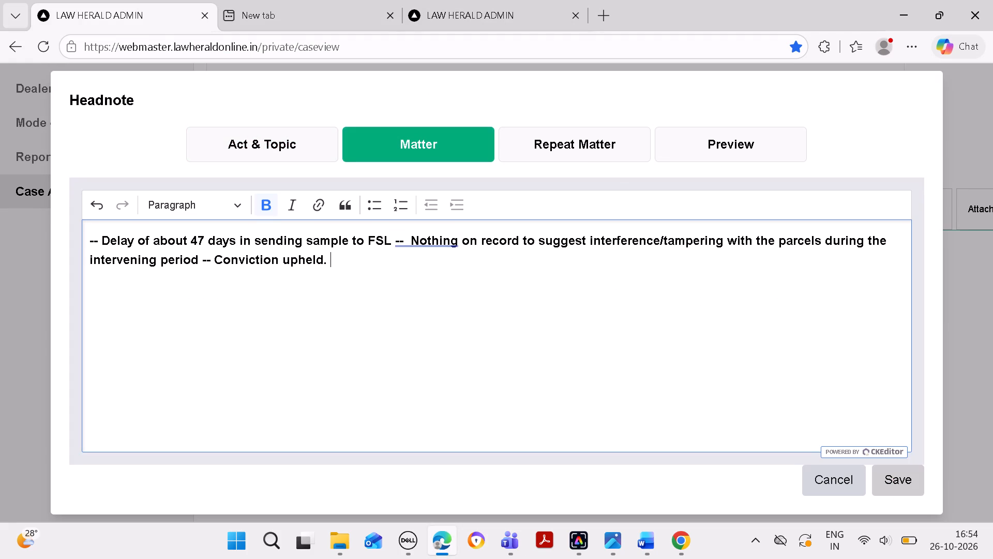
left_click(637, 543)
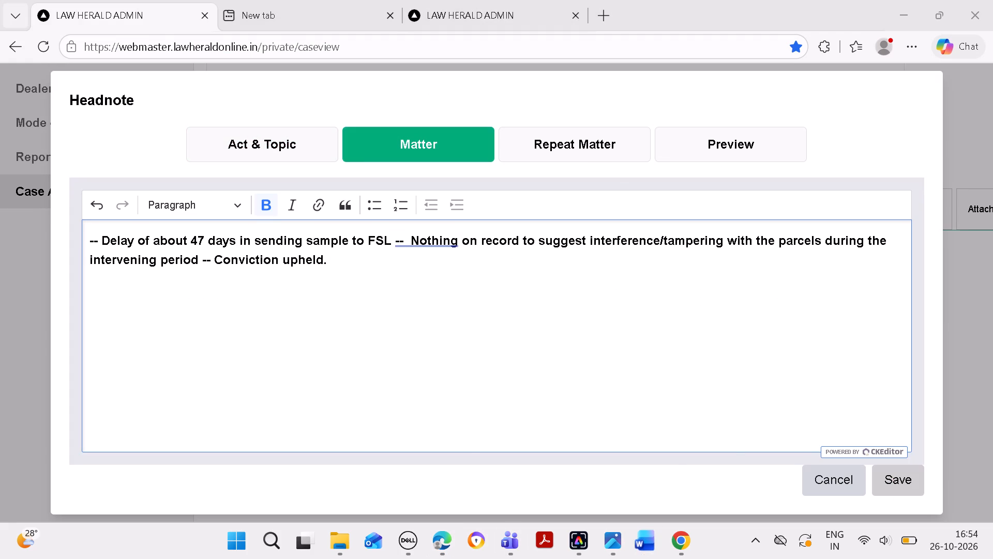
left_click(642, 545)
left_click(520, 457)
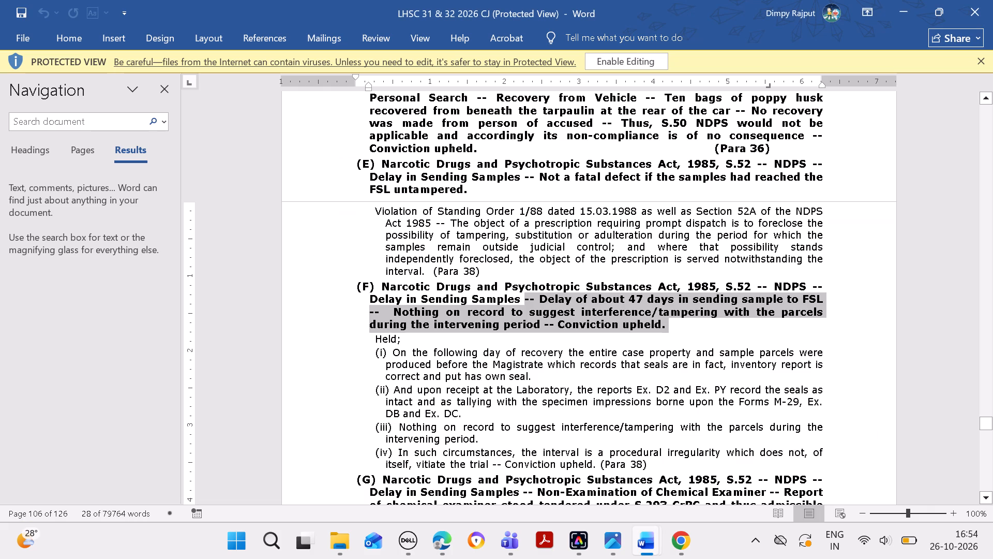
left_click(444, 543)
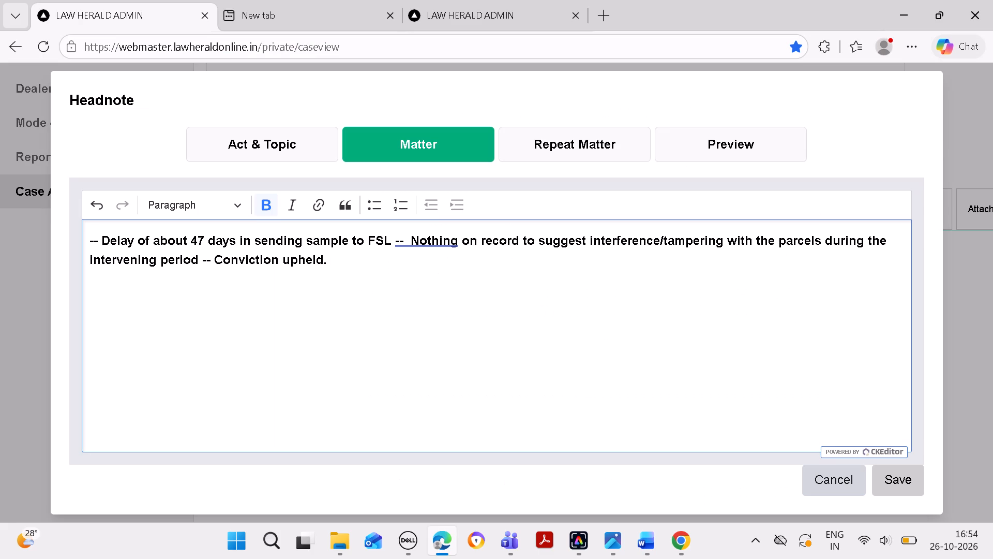
Clean up the Matter text by removing the leading "--" and the extra space before "Nothing", and clear its bold formatting.
left_click(104, 246)
key("BackSpace")
key("BackSpace")
key("BackSpace")
key("BackSpace")
key("BackSpace")
key("BackSpace")
key("BackSpace")
key("BackSpace")
key("BackSpace")
key("BackSpace")
key("BackSpace")
key("BackSpace")
key("BackSpace")
key("BackSpace")
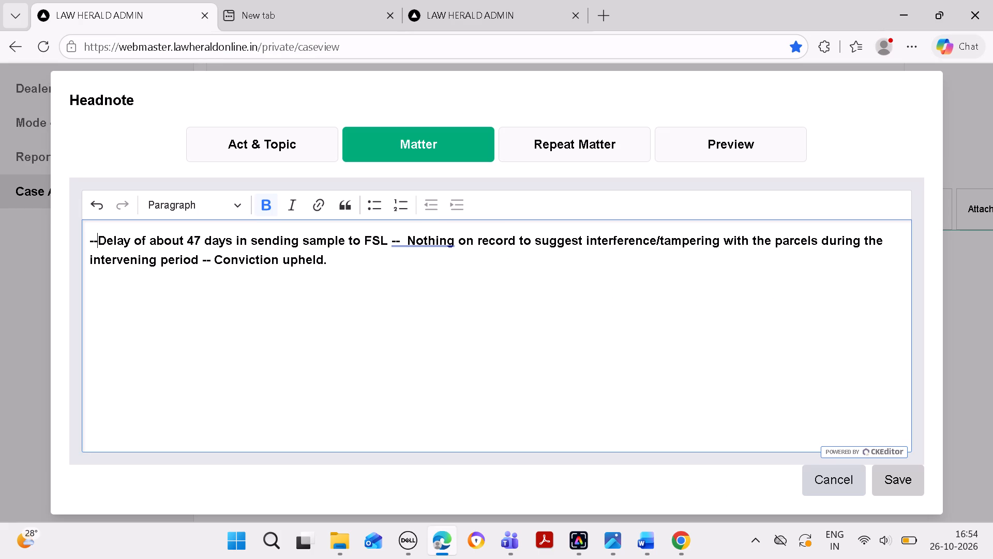
left_click(401, 245)
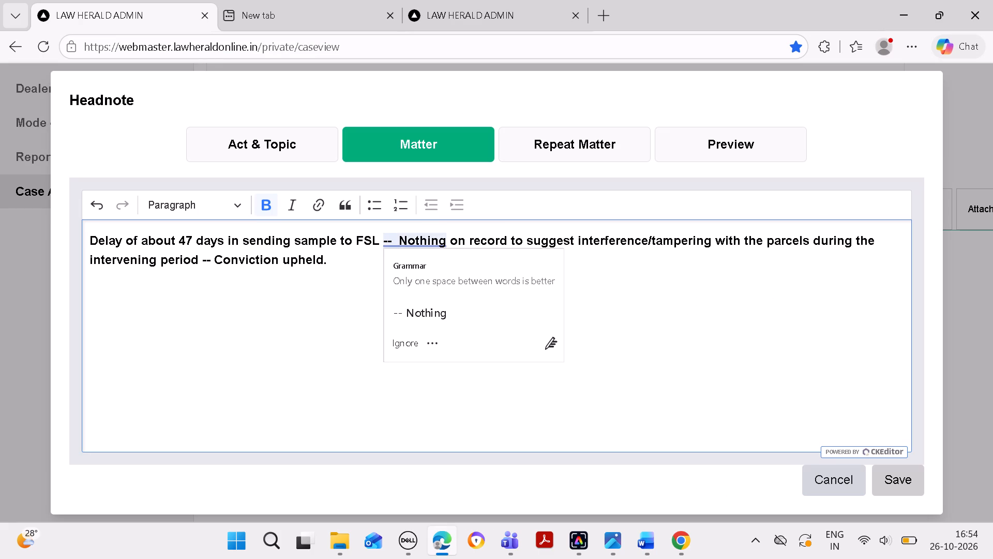
key("BackSpace")
key("BackSpace")
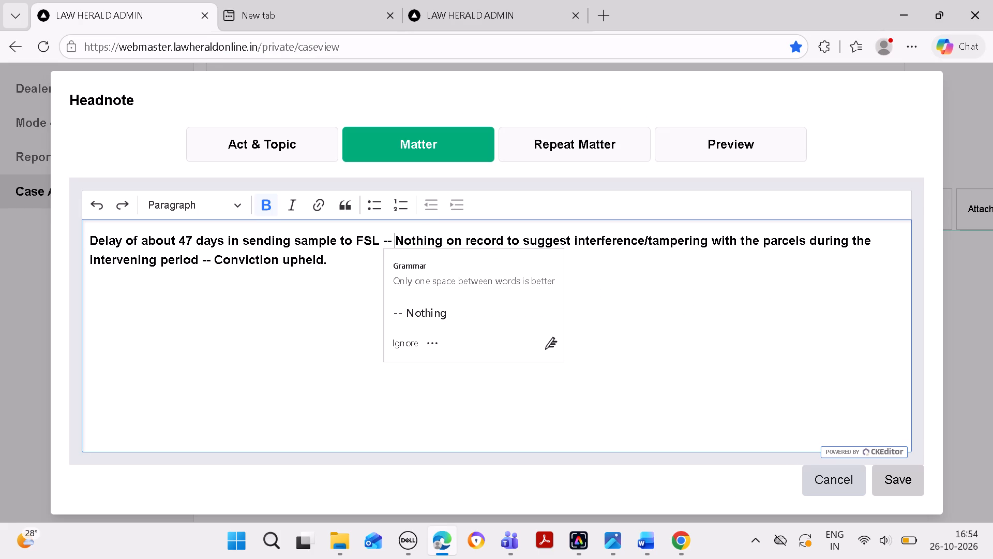
key("ctrl+a")
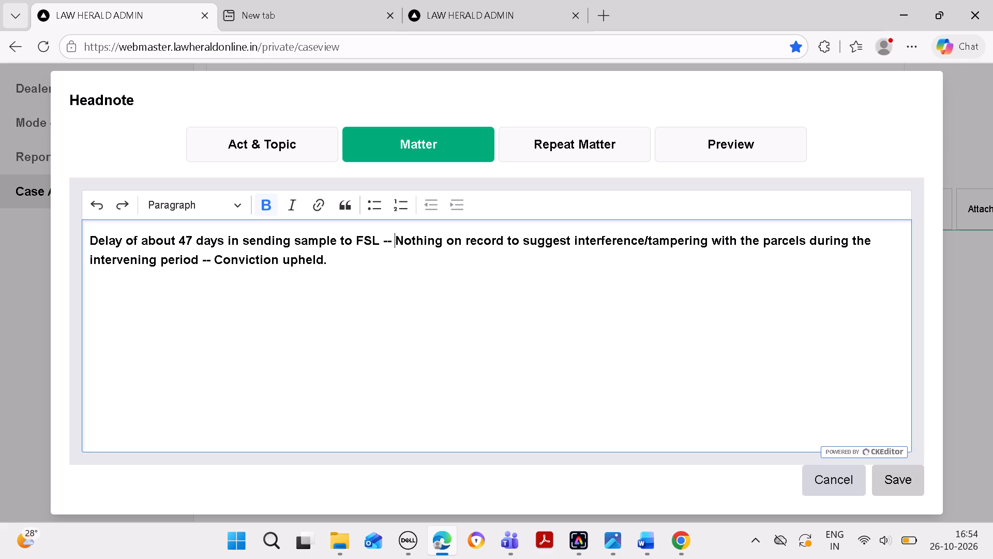
key("ctrl+b")
double_click(415, 289)
Join the act, section and topic lines in Act & Topic into one line, with "--" between S.52 and NDPS.
left_click(292, 146)
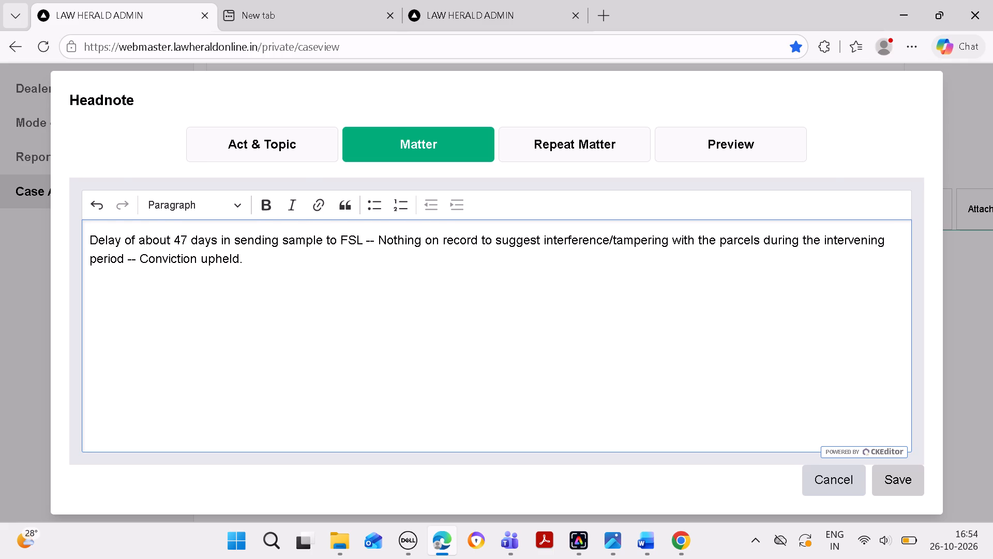
left_click(83, 277)
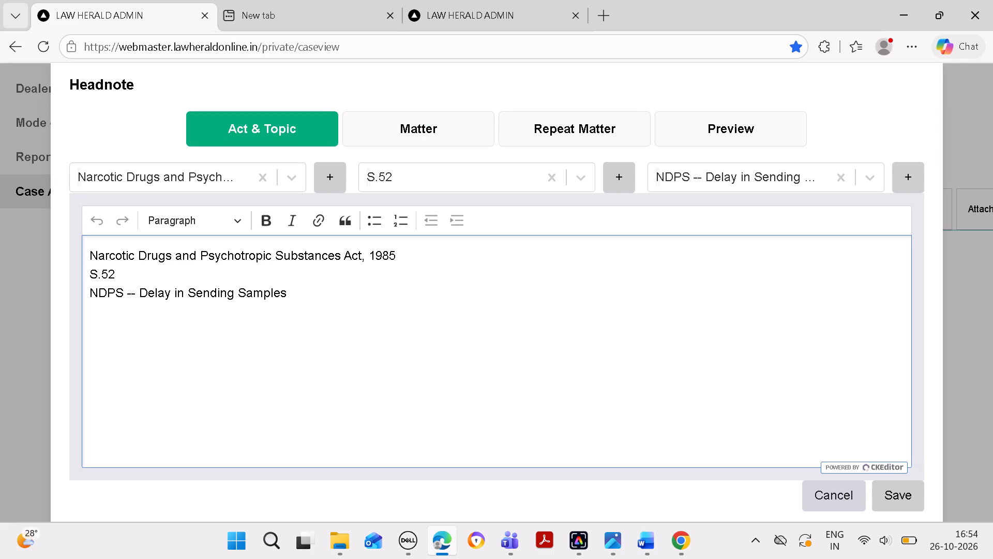
key("BackSpace")
left_click(82, 281)
key("BackSpace")
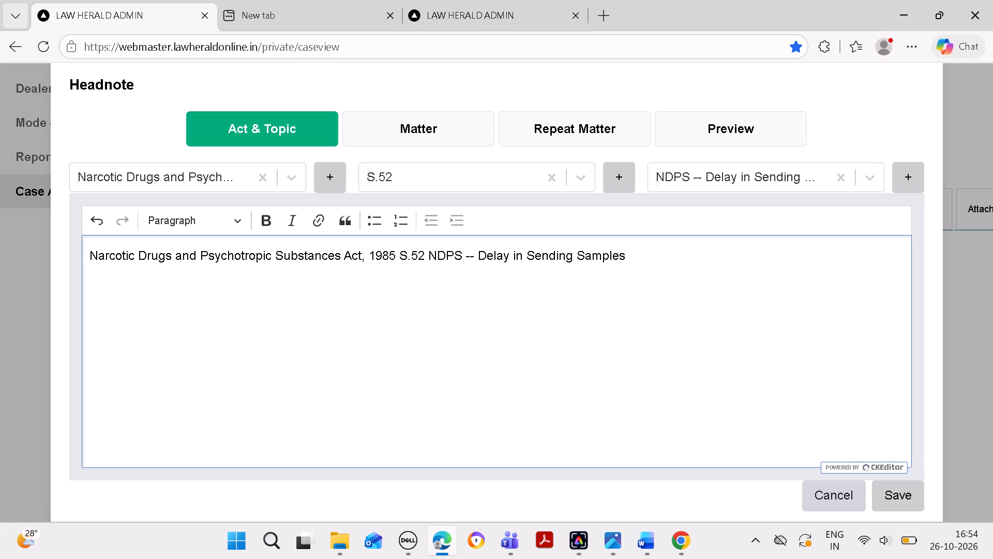
type("--")
key("space")
key("BackSpace")
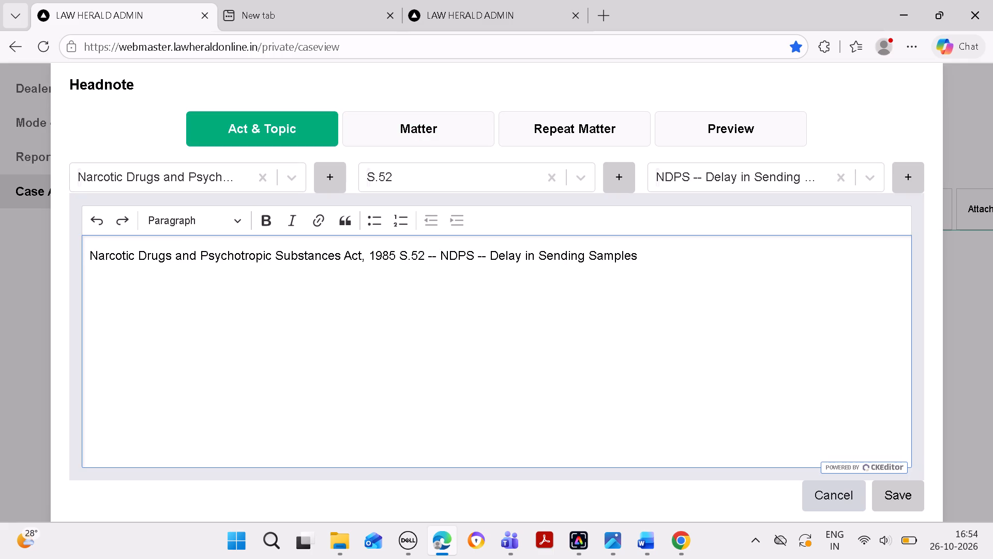
Copy headnote (F)'s "Held;" passage, points (i) to (iv) through (Para 38), from the Word document into the headnote's Repeat Matter.
left_click(415, 133)
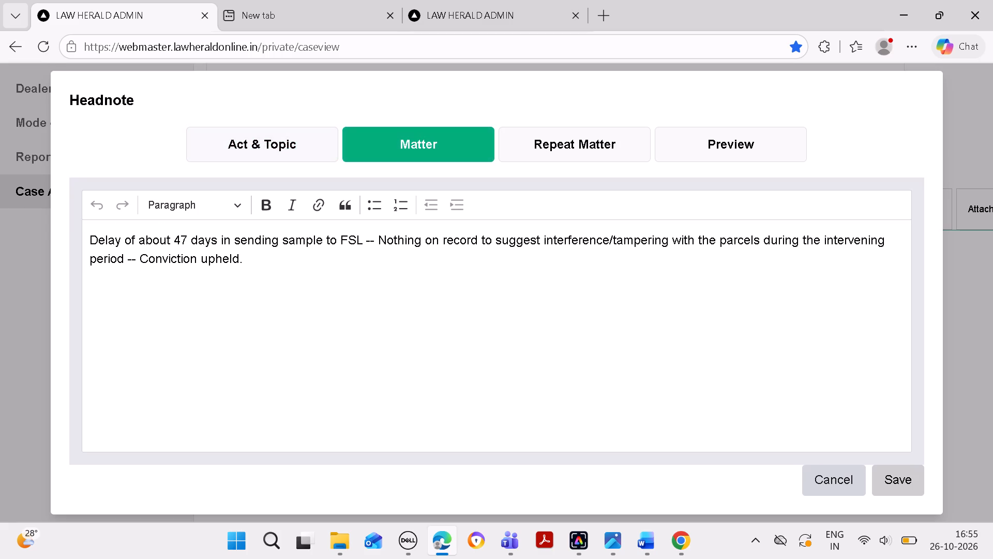
left_click(550, 149)
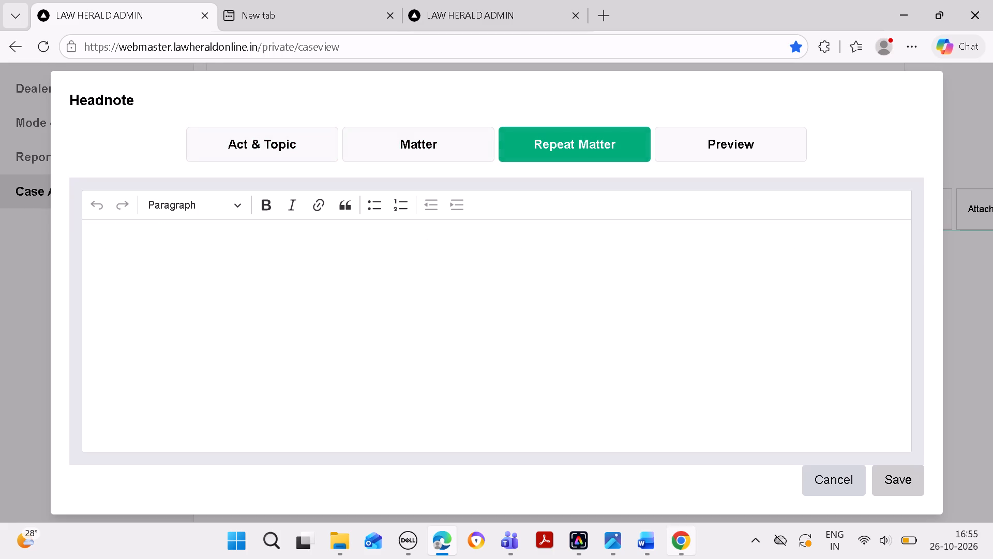
left_click(657, 535)
left_click(491, 469)
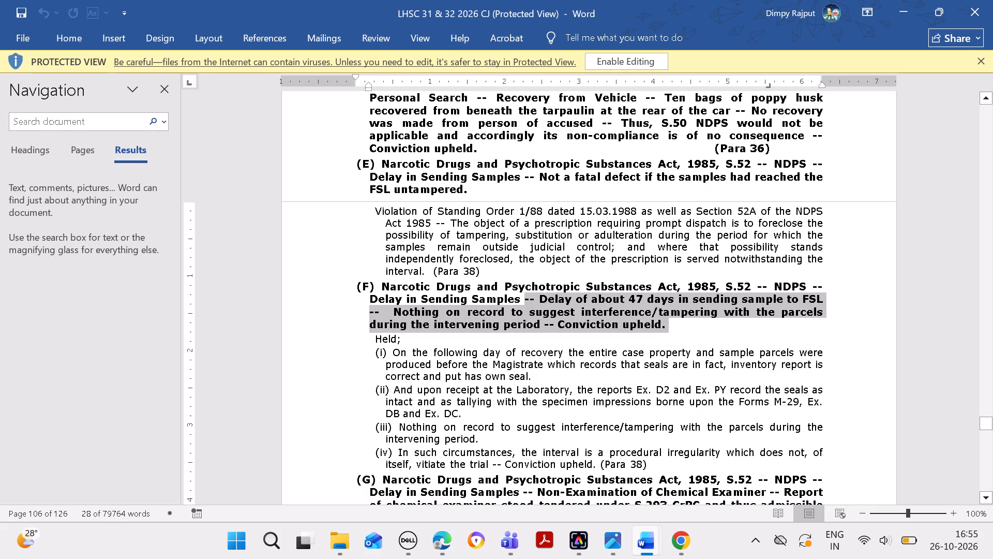
left_click_drag(374, 338, 636, 453)
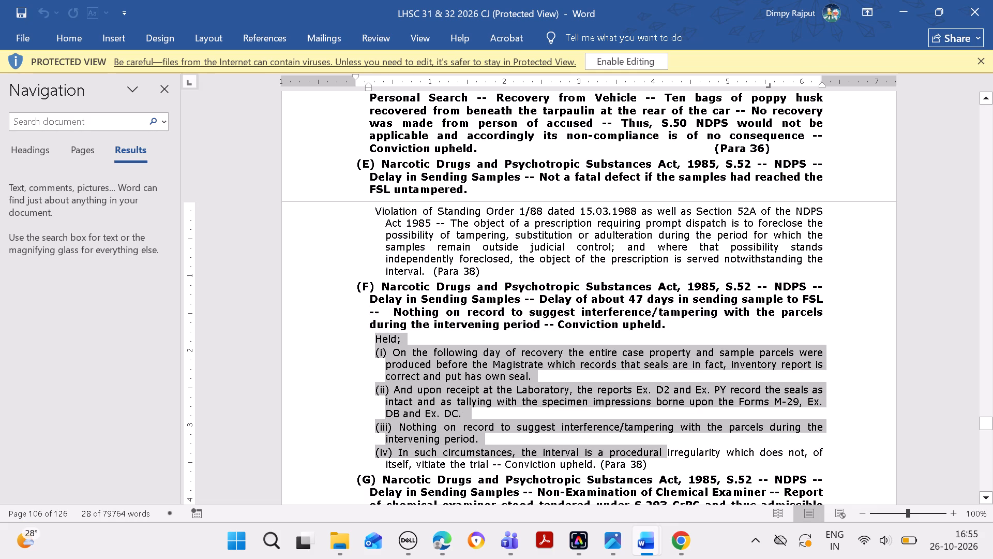
left_click_drag(636, 453, 667, 464)
key("ctrl+c")
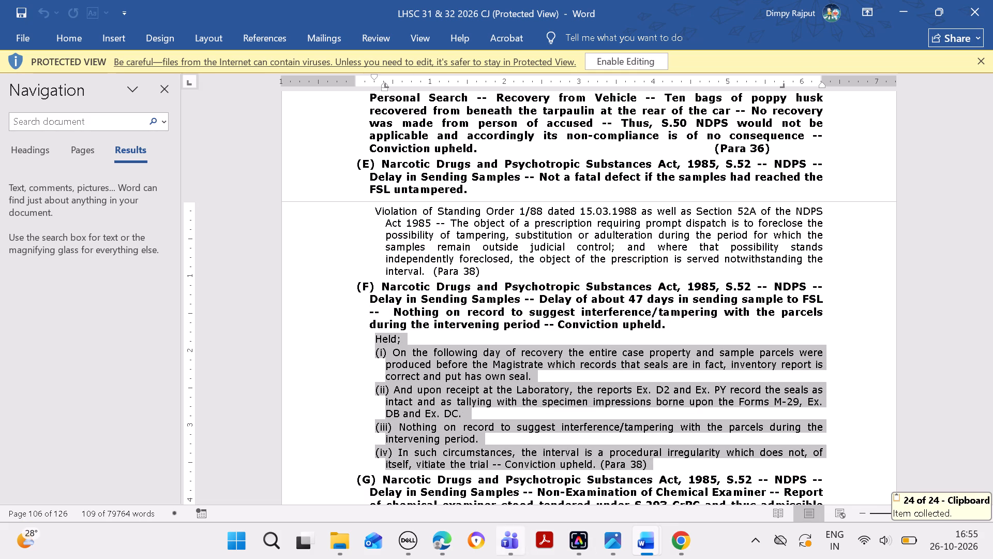
left_click(447, 540)
key("ctrl+v")
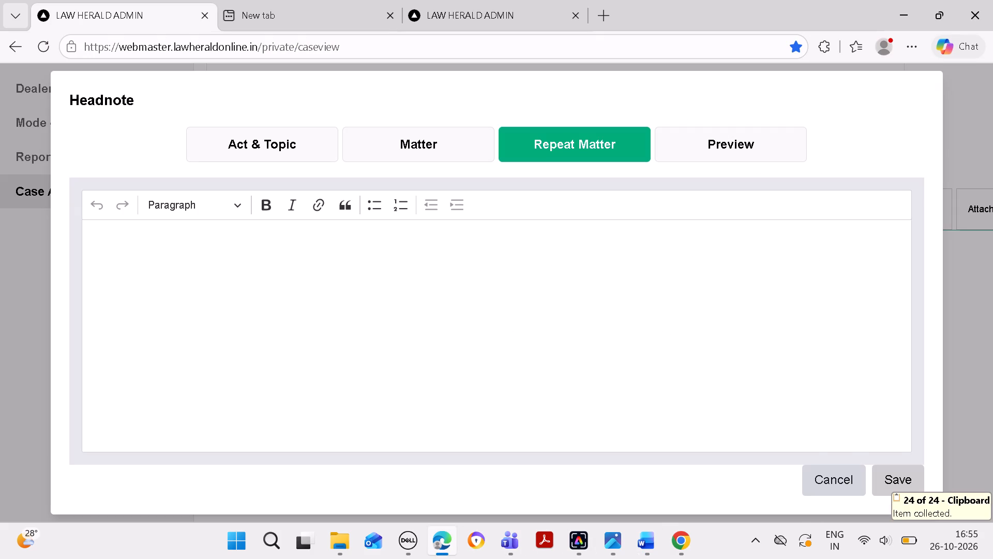
left_click(480, 349)
key("ctrl+v")
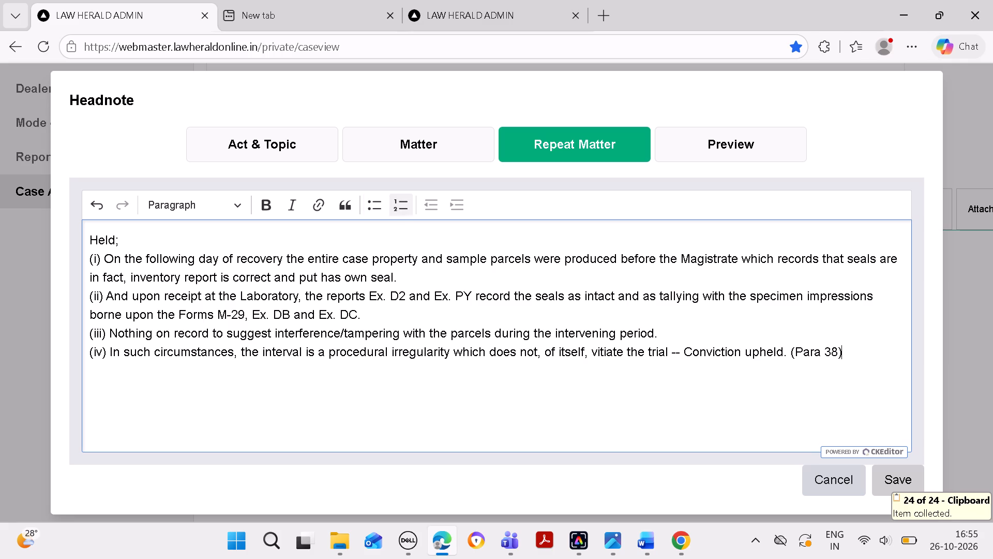
Review the headnote's Act & Topic, Matter and Repeat Matter texts and save the headnote to the case.
left_click(268, 143)
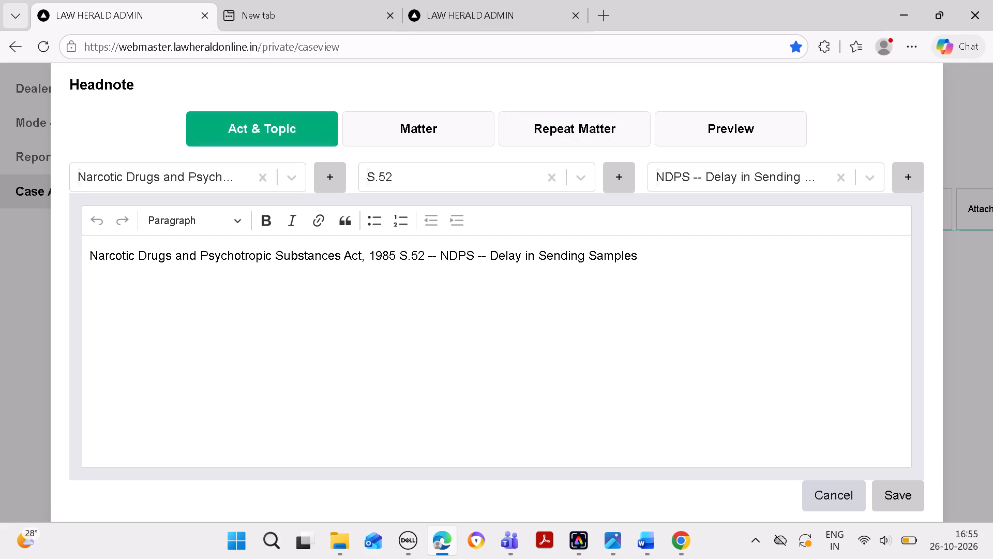
left_click(419, 137)
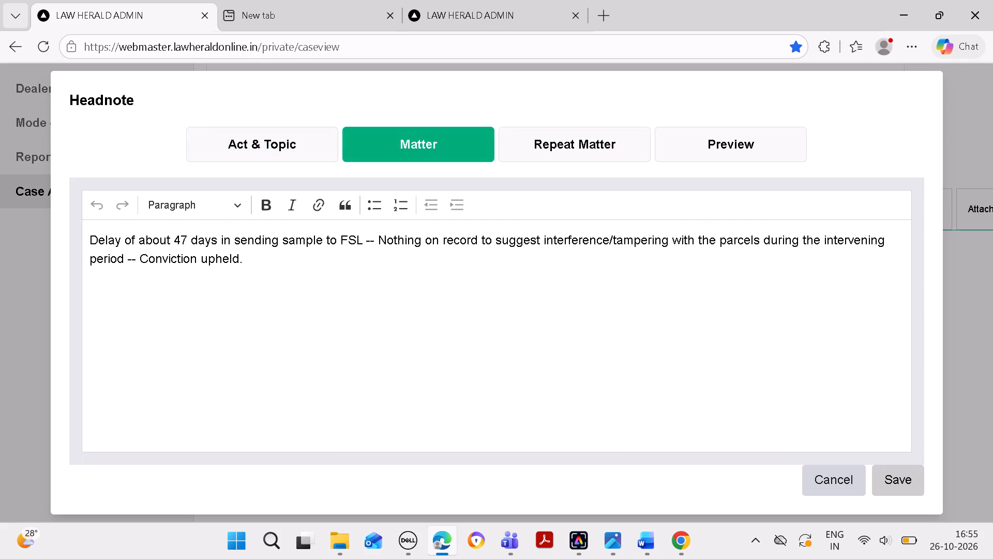
left_click(559, 141)
left_click(908, 476)
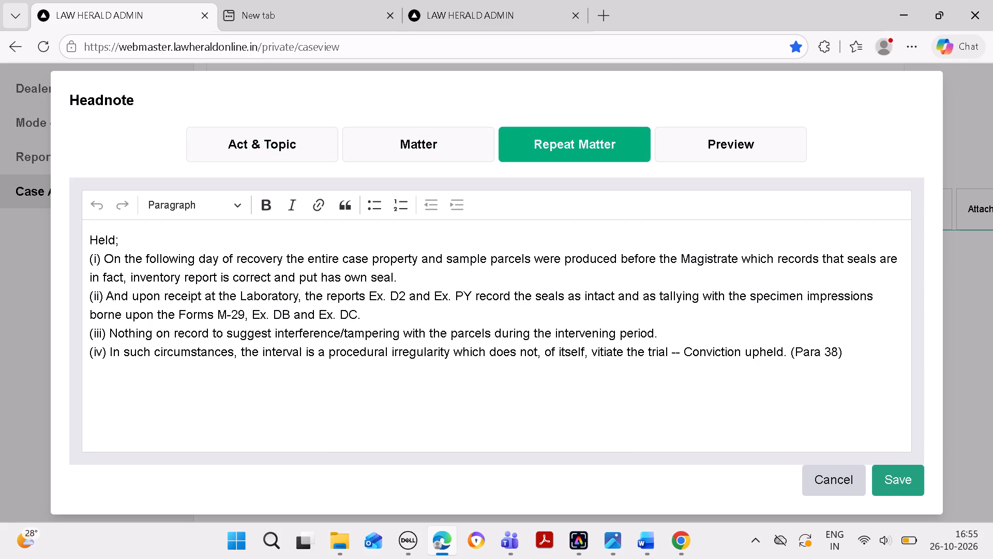
left_click(646, 158)
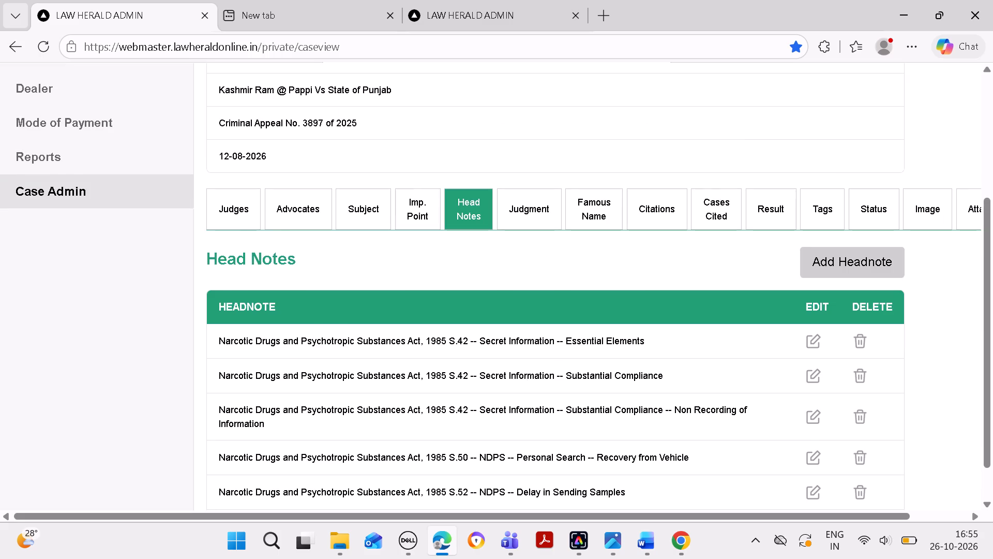
scroll(614, 345, "down", 10)
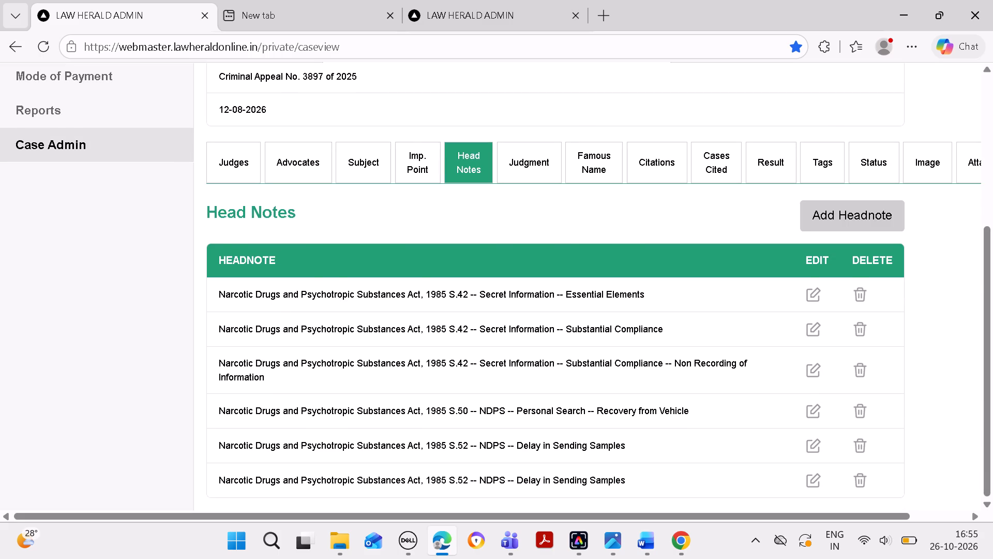
Start a new headnote for the case and attach headnote (G)'s act, Narcotic Drugs and Psychotropic Substances Act, 1985, copied from the Word document.
left_click(642, 542)
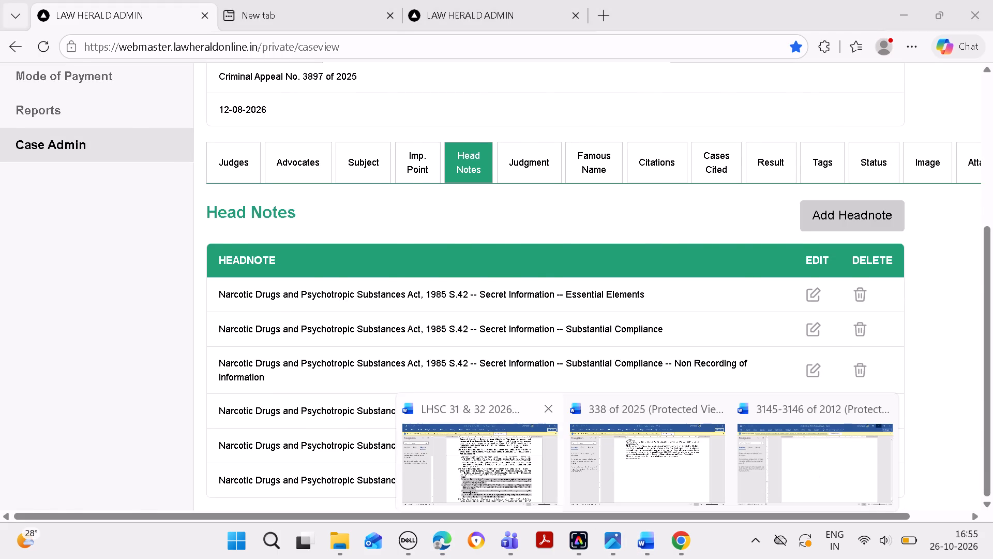
left_click(534, 472)
key("Down")
key("Down")
key("Down")
key("Down")
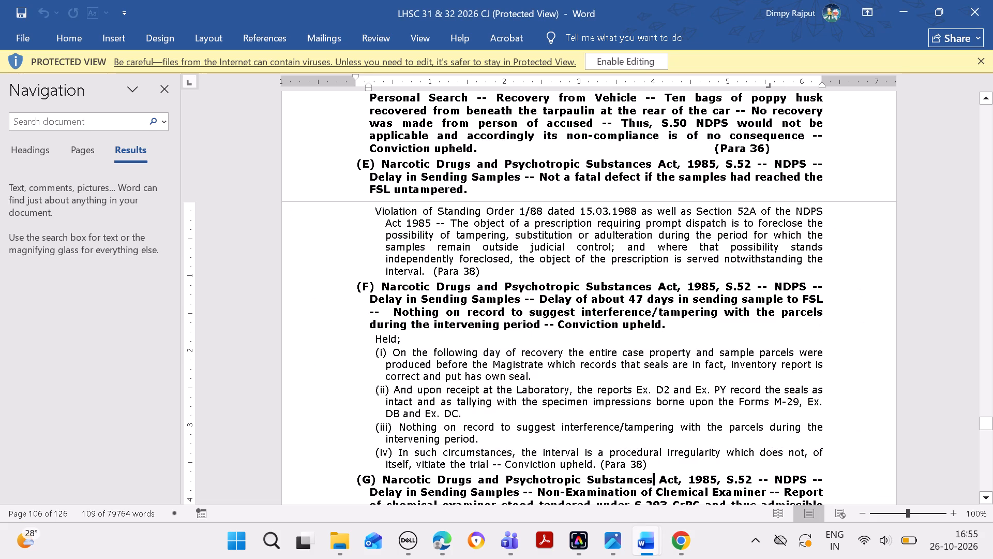
key("Down")
key("Down")
key("Down")
key("Down")
key("Down")
key("Down")
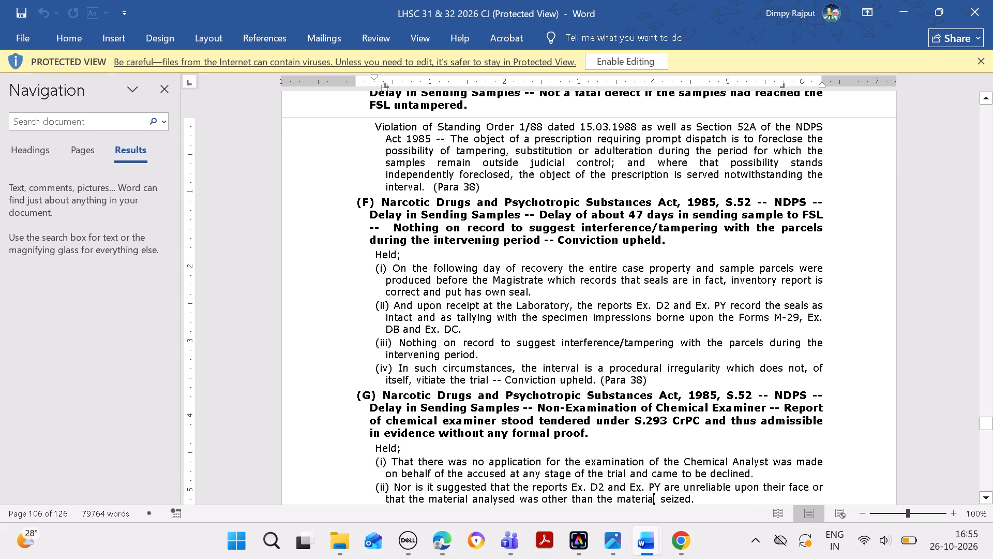
key("Down")
key("Down")
key("Down")
key("Down")
key("Down")
key("Down")
key("Down")
key("Down")
key("Down")
key("Down")
key("Down")
key("Down")
key("Down")
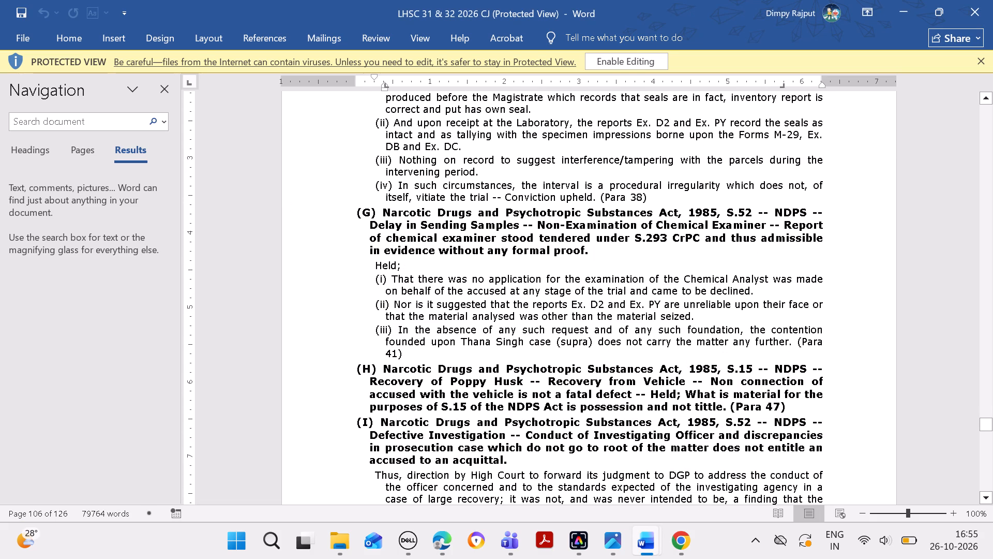
left_click_drag(385, 208, 694, 211)
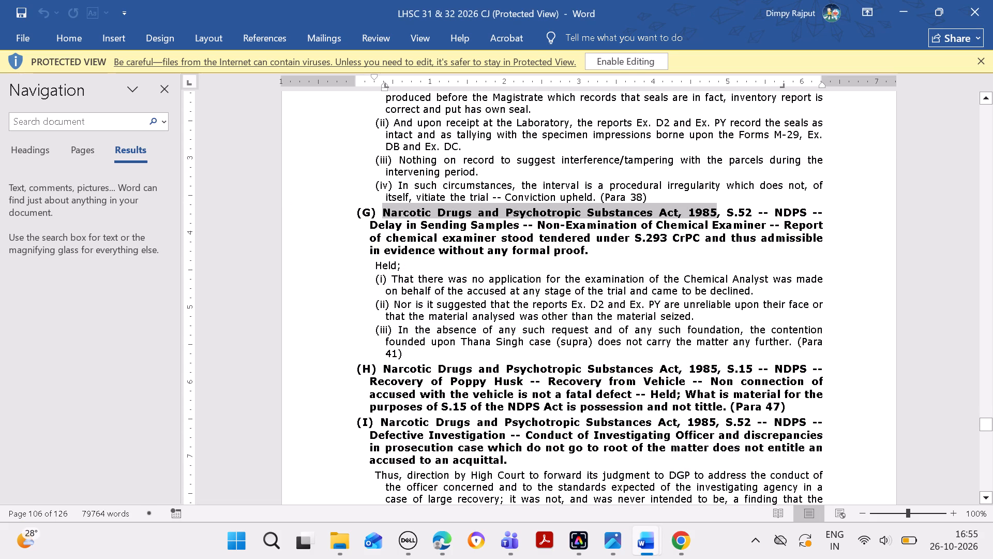
left_click_drag(694, 211, 698, 212)
key("ctrl+c")
left_click(448, 535)
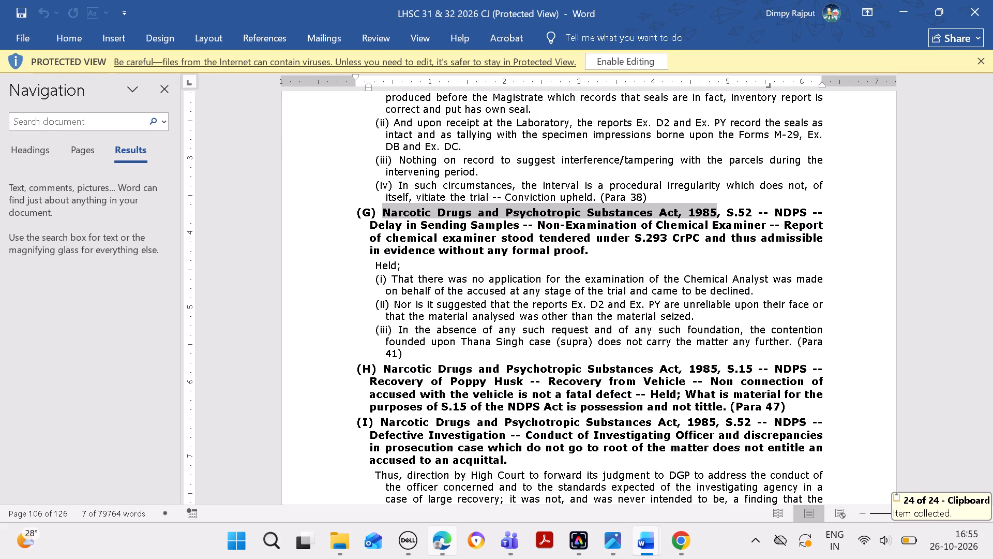
left_click(822, 219)
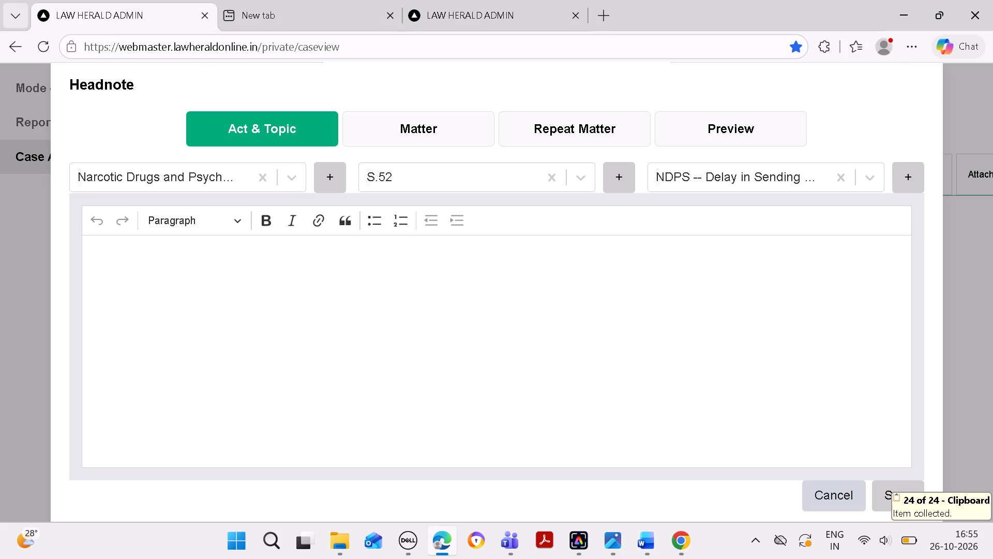
left_click(261, 178)
key("ctrl+v")
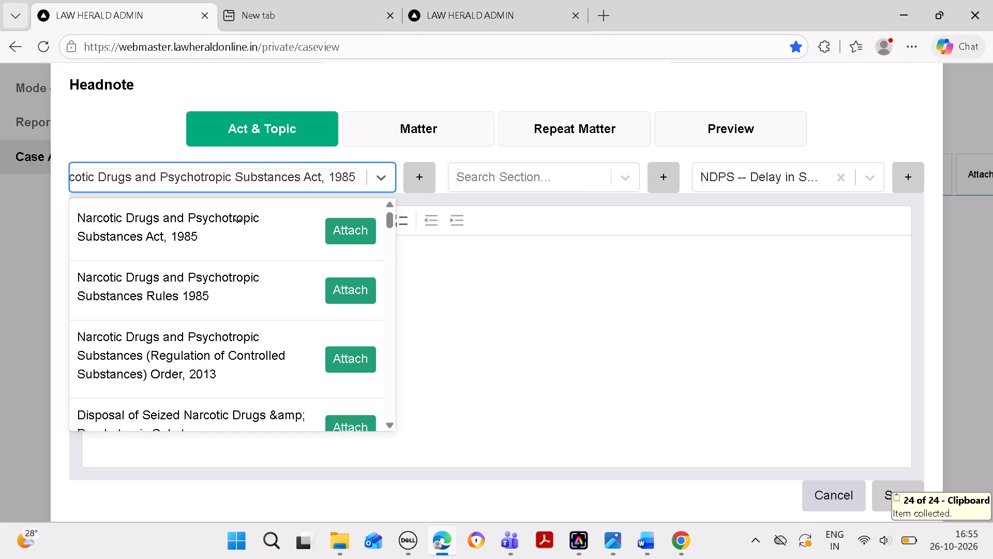
left_click(367, 233)
left_click(560, 307)
key("space")
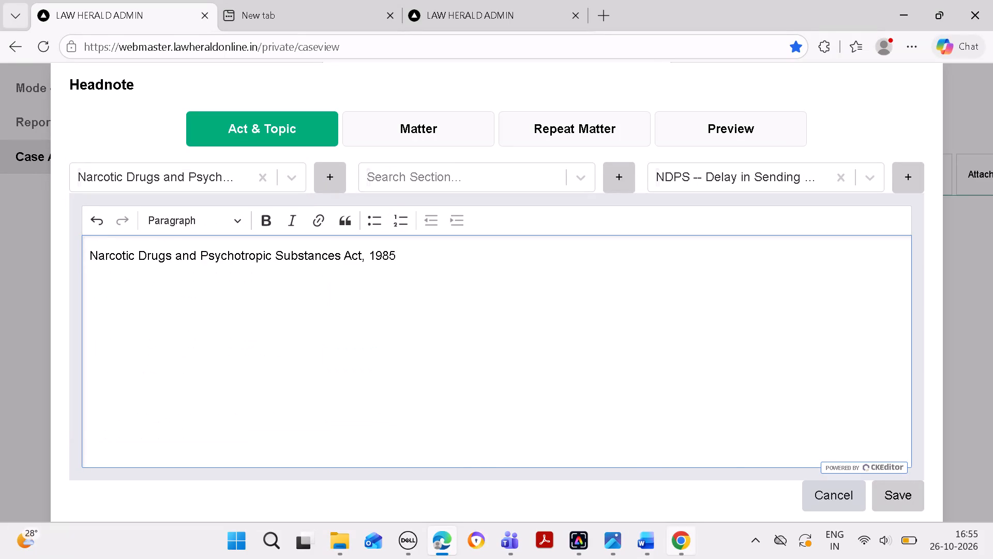
Copy section S.52 from headnote (G) in the Word document and attach it in the new headnote's Act & Topic.
left_click(654, 540)
left_click(498, 472)
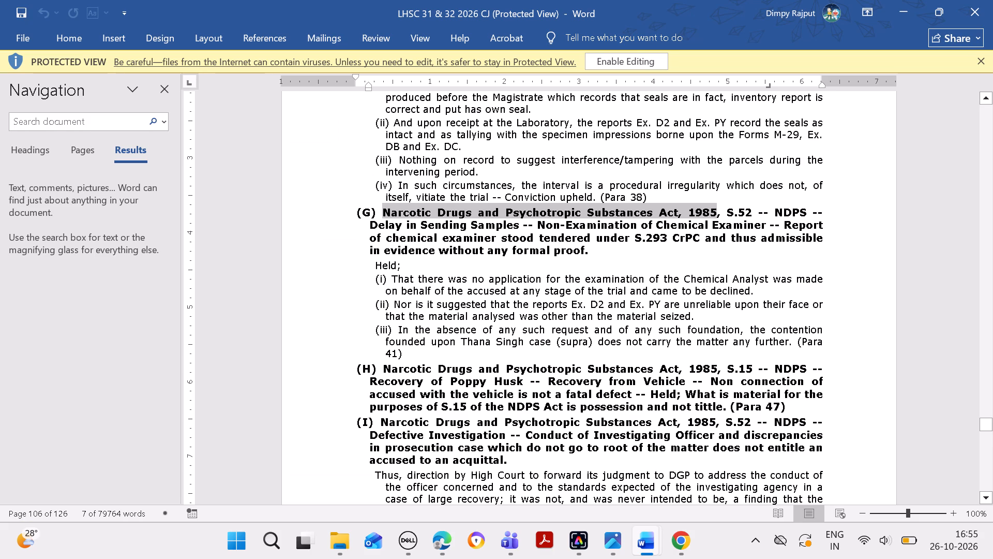
left_click_drag(727, 209, 750, 209)
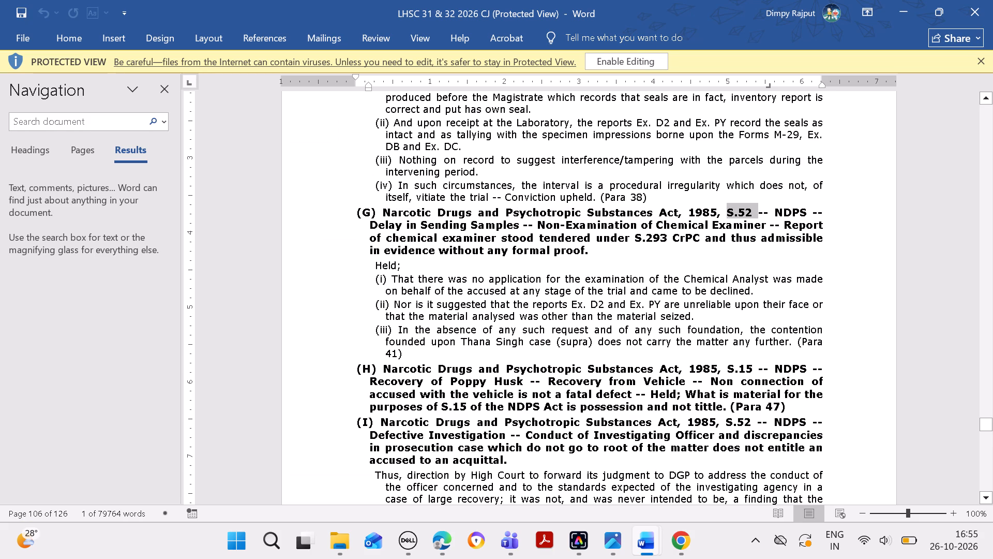
key("ctrl+c")
left_click(444, 539)
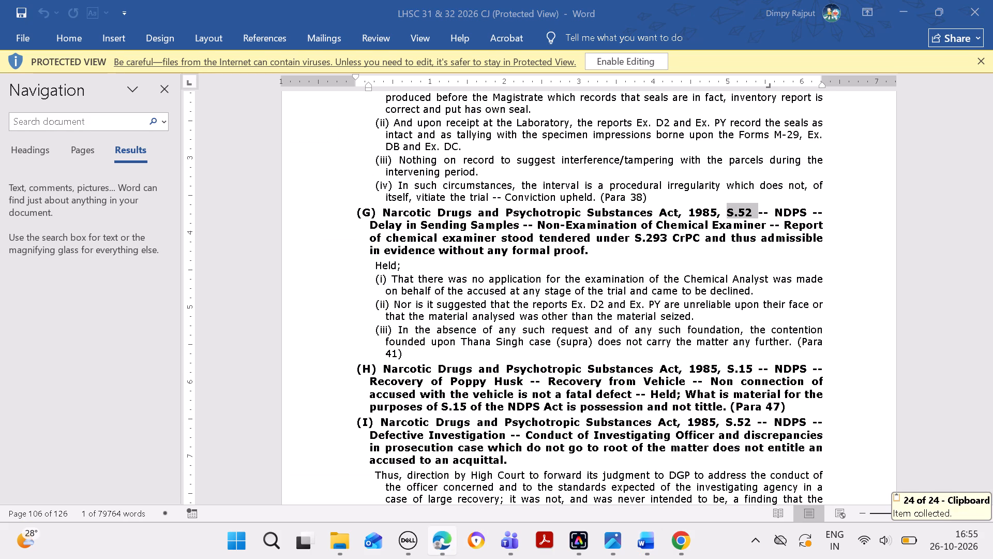
left_click(446, 546)
left_click(504, 174)
key("ctrl+v")
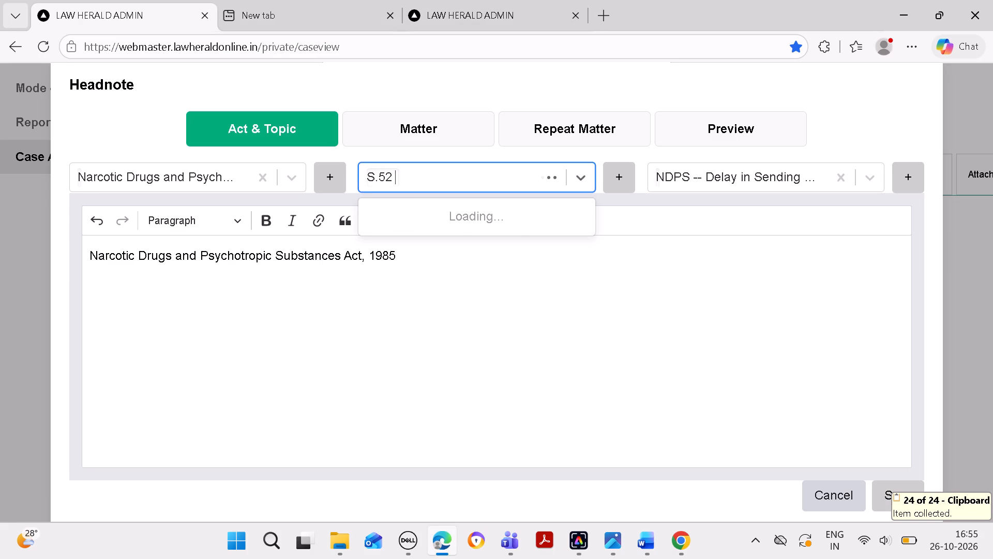
left_click(548, 257)
left_click(369, 364)
left_click(297, 349)
key("space")
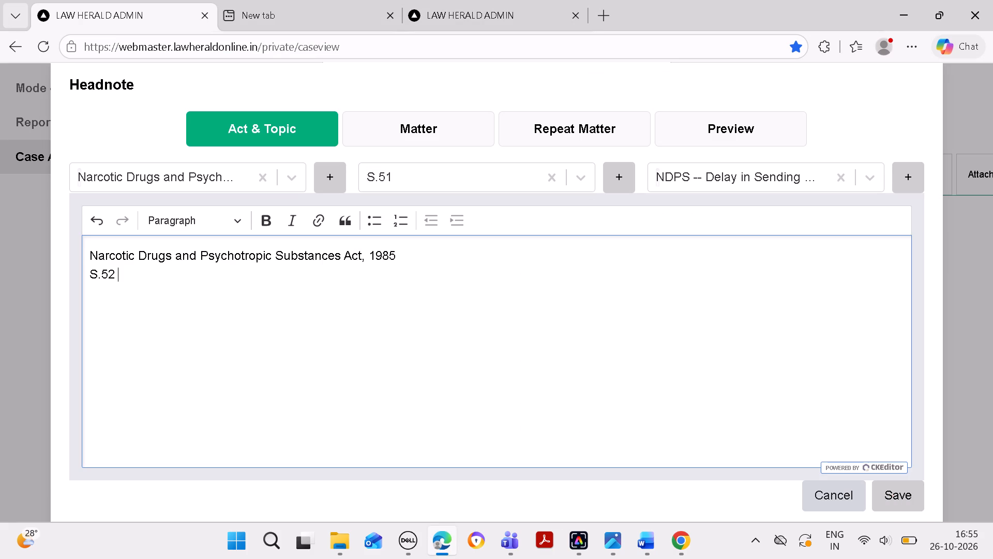
Copy the topic "NDPS -- Delay in Sending Samples" from headnote (G) in the Word document and attach it to the headnote.
left_click(638, 538)
left_click(546, 481)
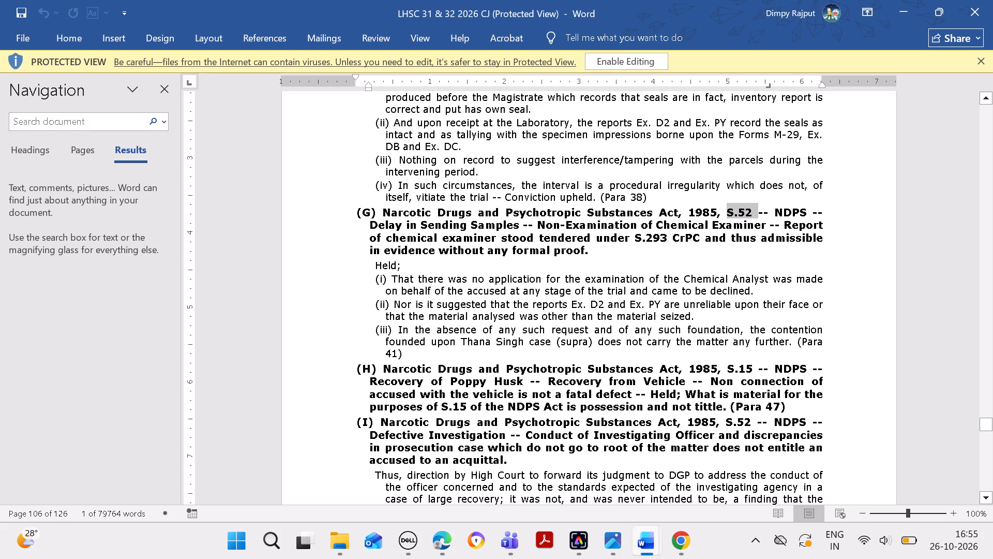
left_click_drag(773, 209, 538, 232)
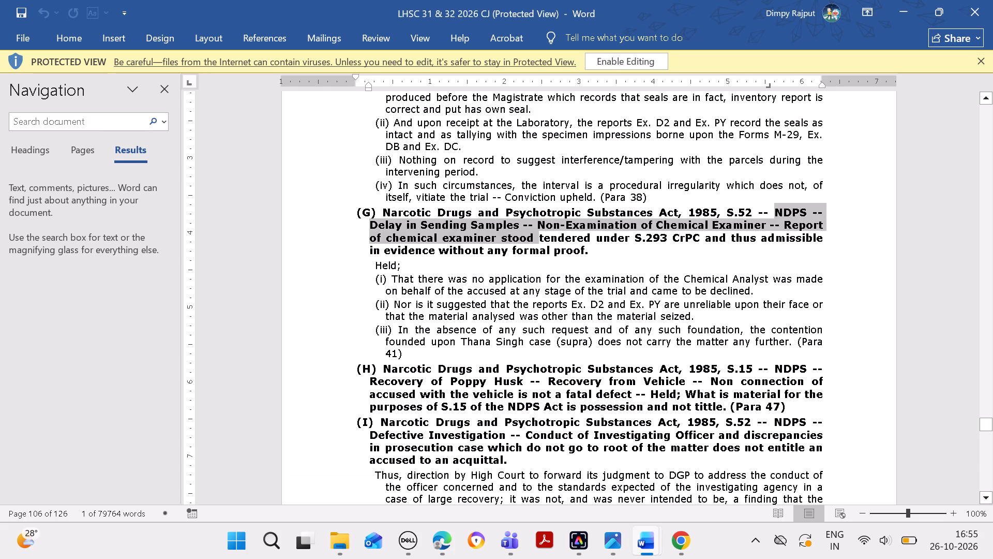
left_click_drag(538, 232, 522, 220)
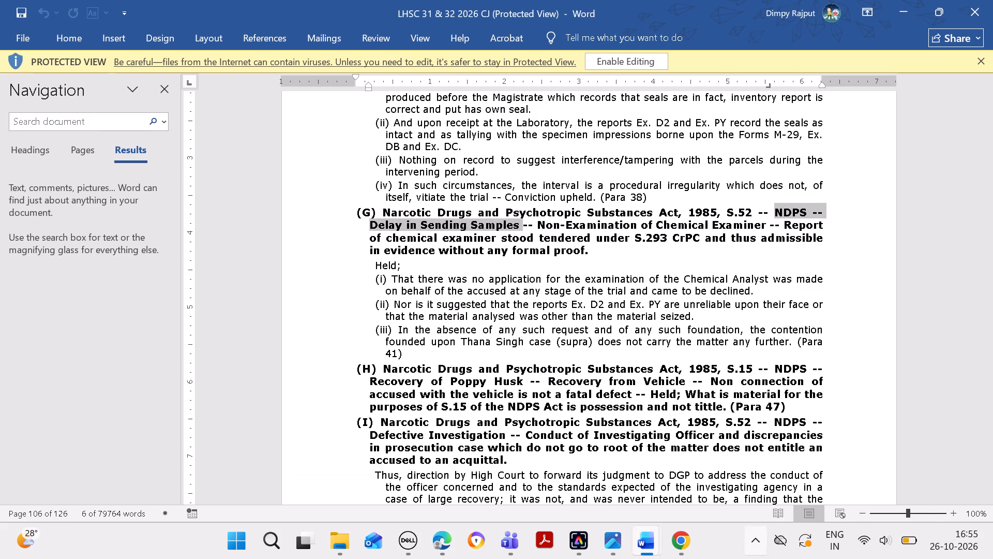
key("ctrl+c")
left_click(446, 527)
left_click(748, 172)
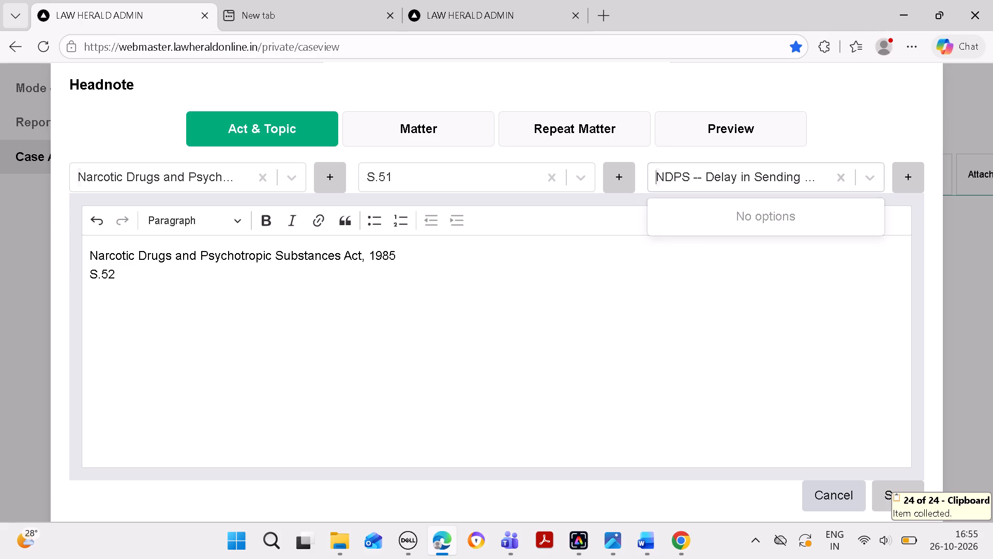
key("ctrl+v")
left_click(855, 224)
left_click(571, 332)
key("space")
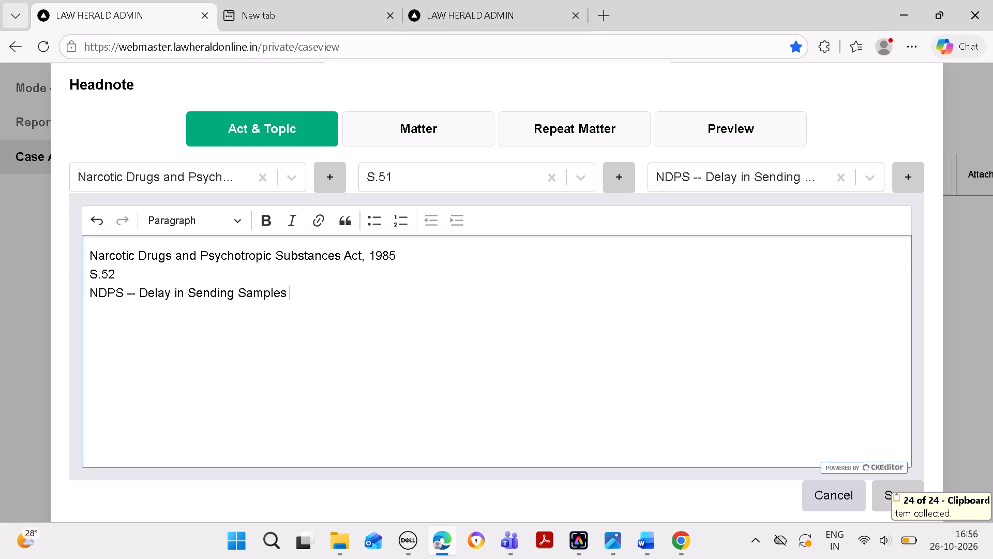
Add "Non-Examination of Chemical Examiner", copied from headnote (G) in the Word document, as a new topic.
left_click(647, 536)
left_click(664, 554)
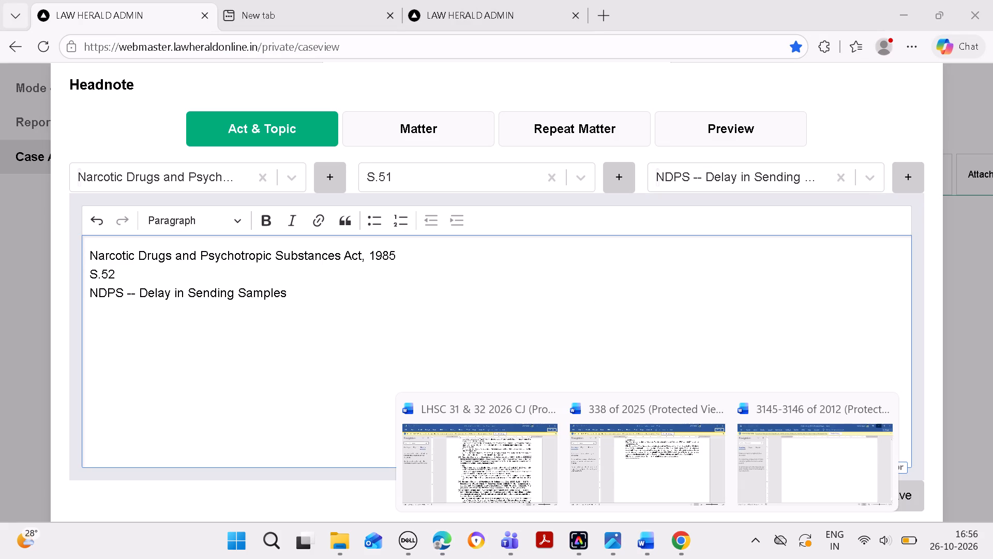
left_click(548, 453)
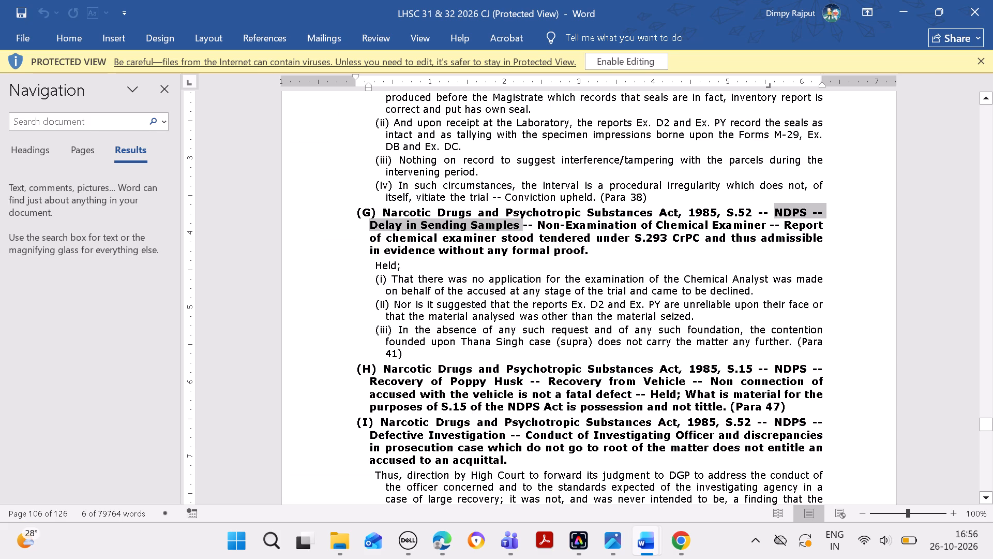
left_click_drag(540, 222, 729, 218)
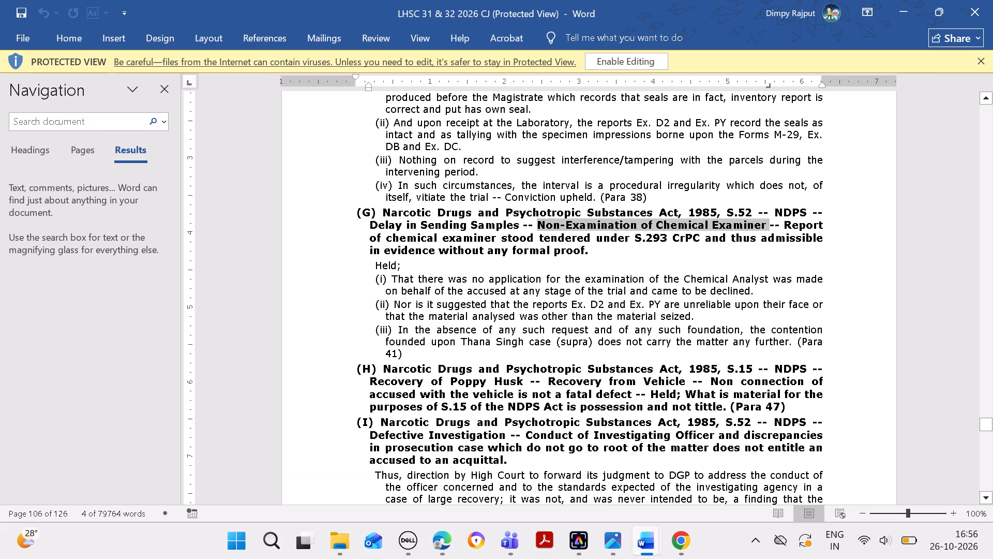
key("ctrl+c")
left_click(455, 535)
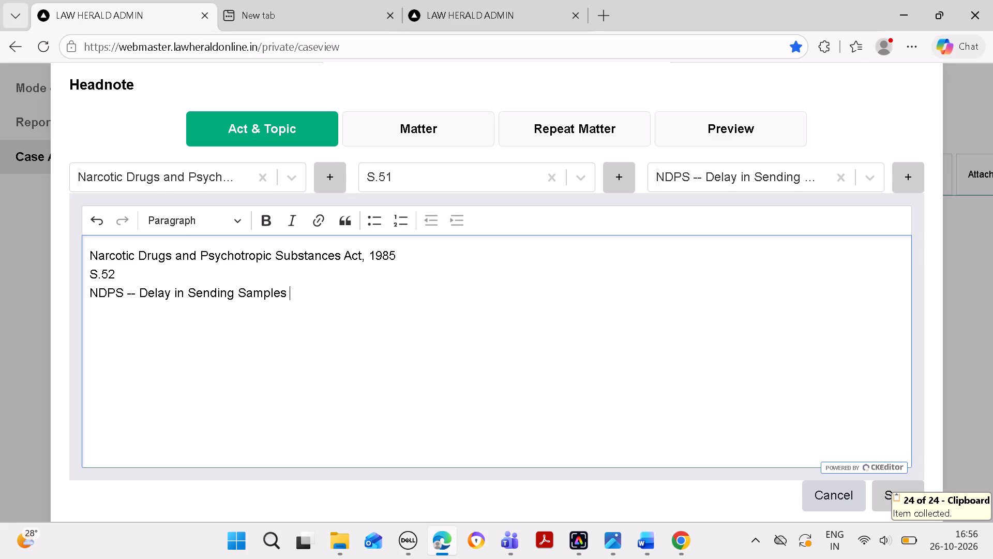
left_click(907, 178)
left_click(561, 292)
key("ctrl+v")
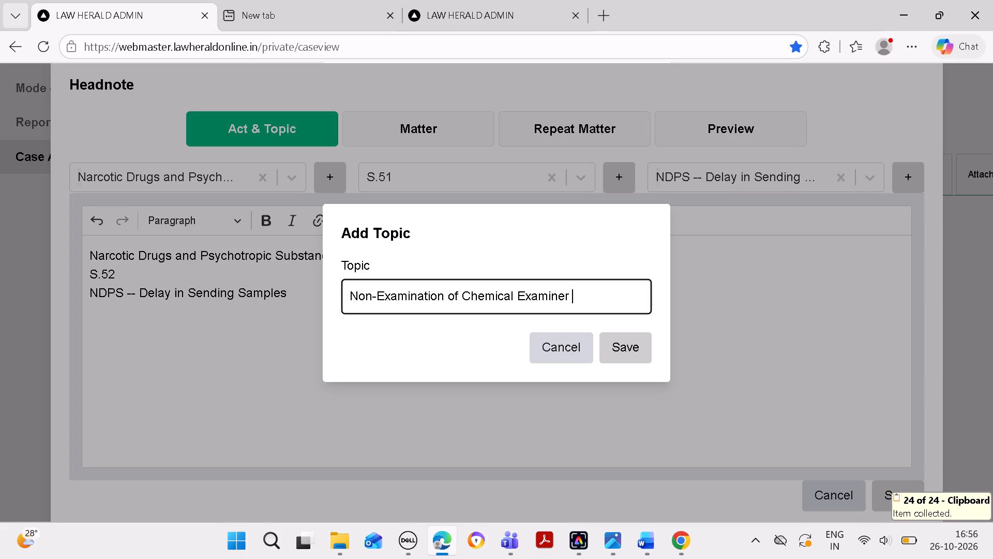
left_click(641, 346)
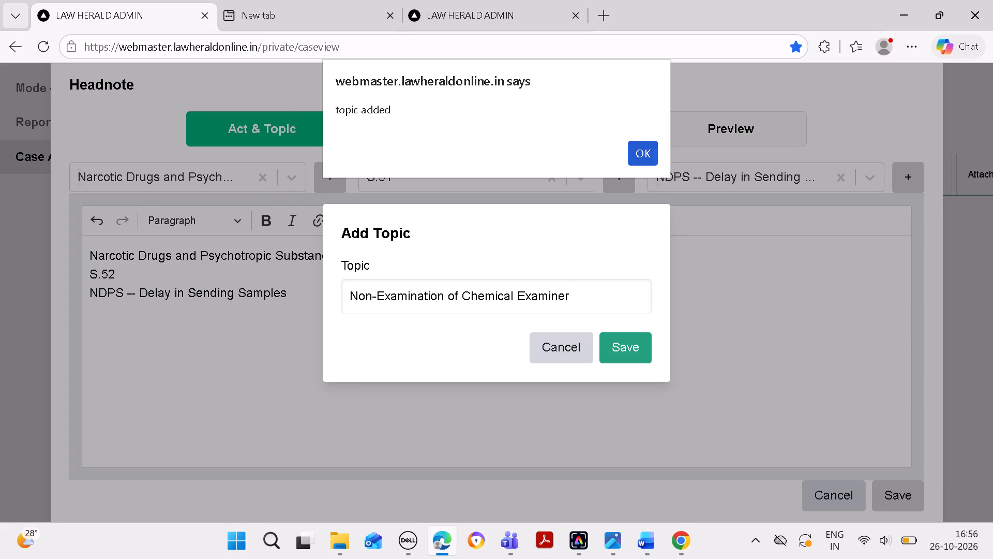
left_click(641, 157)
Attach the topic "Non-Examination of Chemical Examiner" to the headnote's Act & Topic.
left_click(710, 190)
key("ctrl+v")
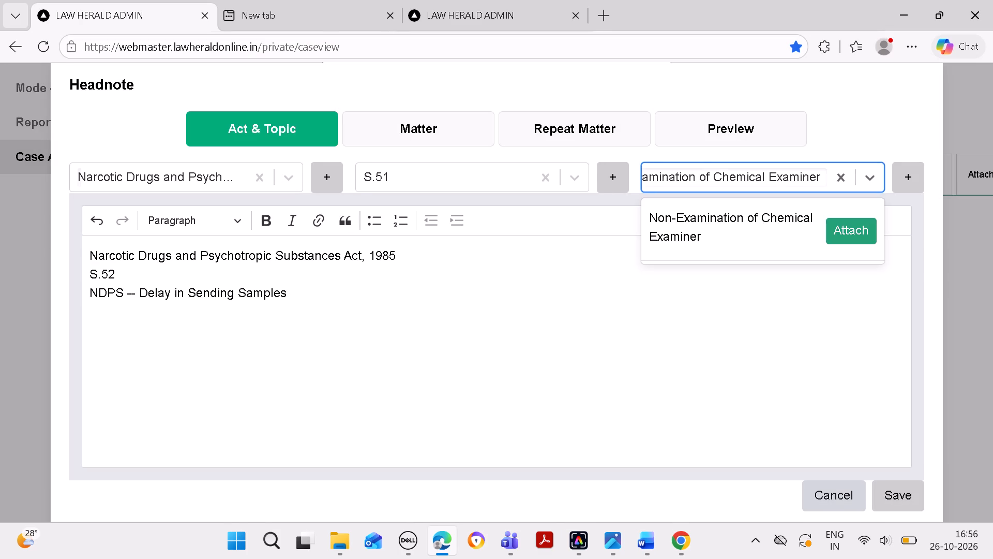
left_click(848, 227)
left_click(574, 362)
key("space")
Copy headnote (G)'s "Report of chemical examiner... without any formal proof." from the Word document into the headnote's Matter and clear its bold formatting.
left_click(643, 533)
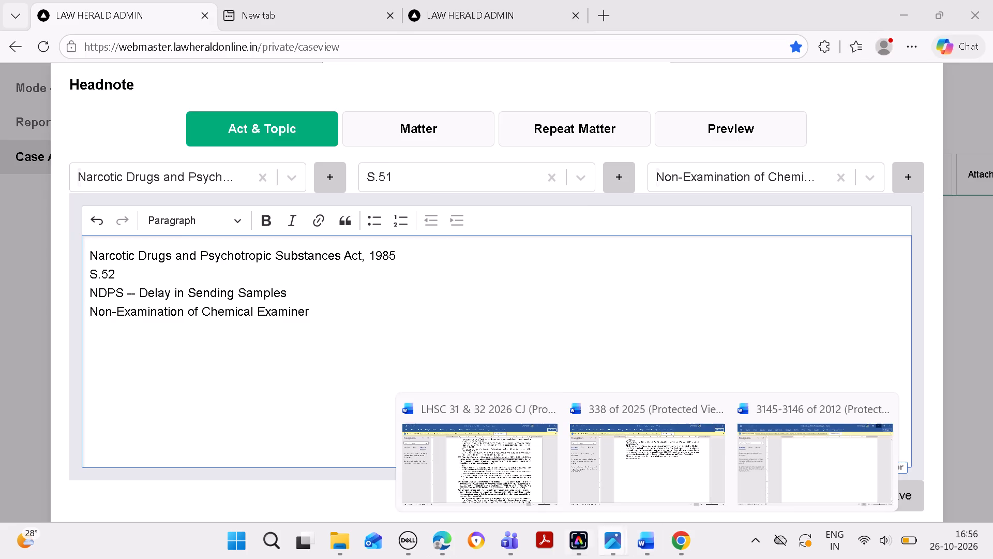
left_click(515, 473)
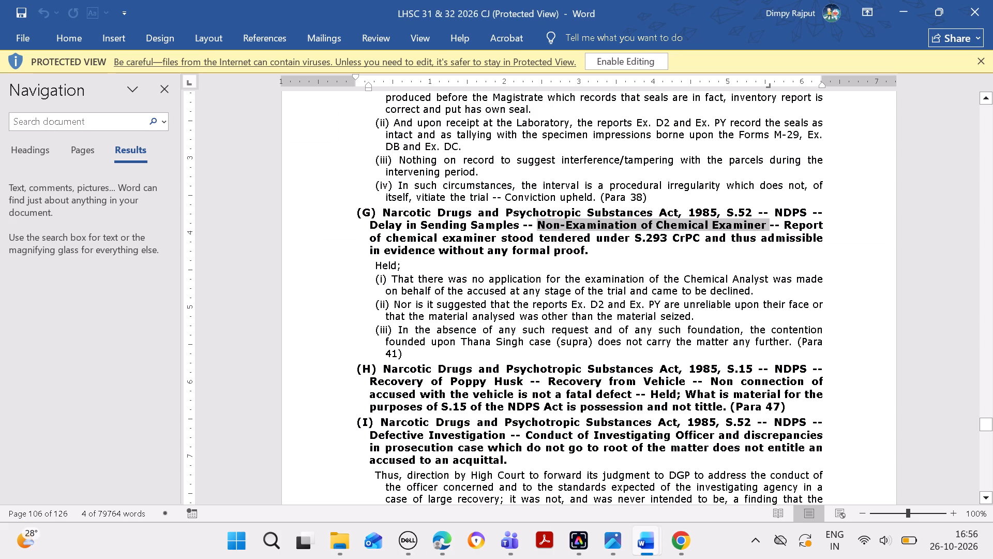
left_click_drag(784, 220, 795, 253)
key("ctrl+c")
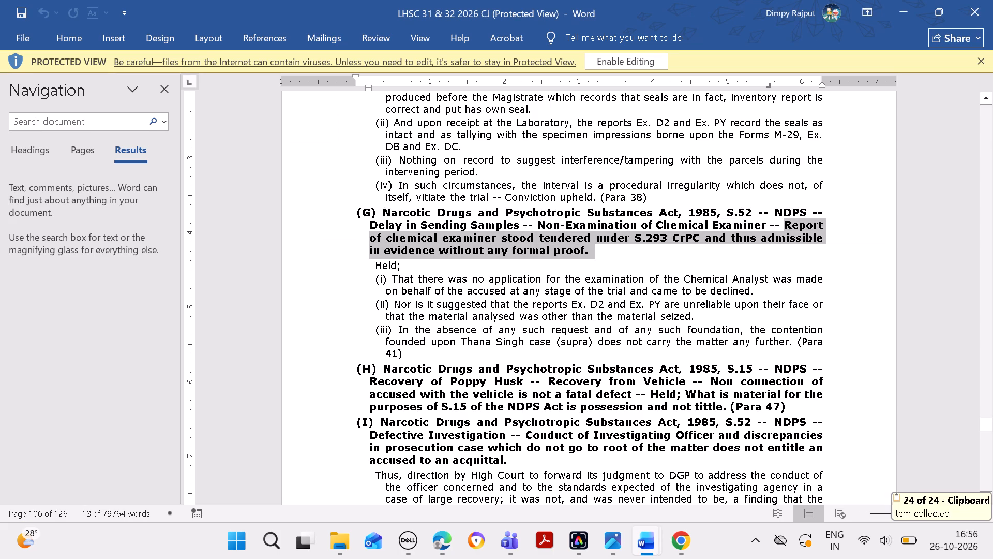
left_click(456, 539)
left_click(468, 122)
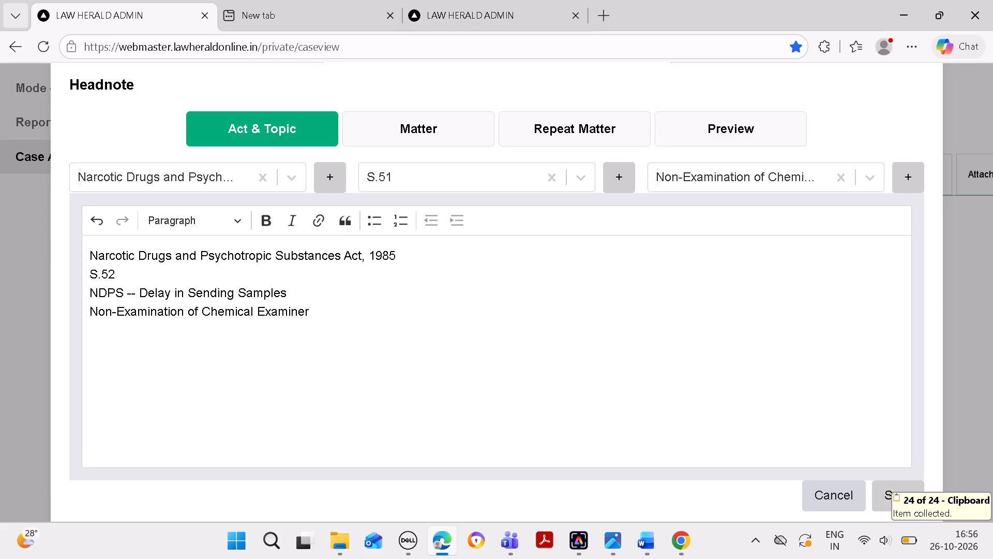
left_click_drag(500, 280, 500, 272)
key("ctrl+v")
key("ctrl+a")
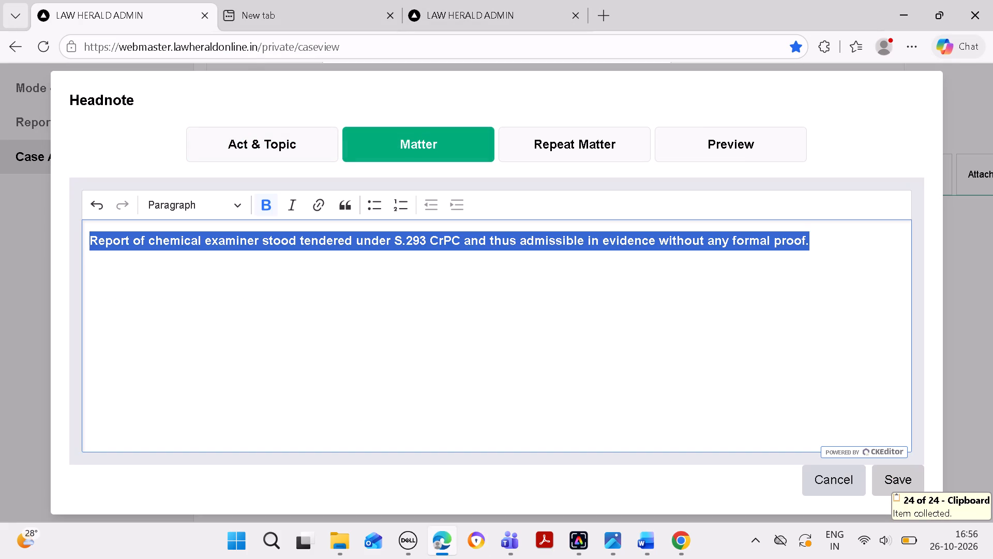
key("ctrl+b")
left_click(682, 351)
left_click(683, 348)
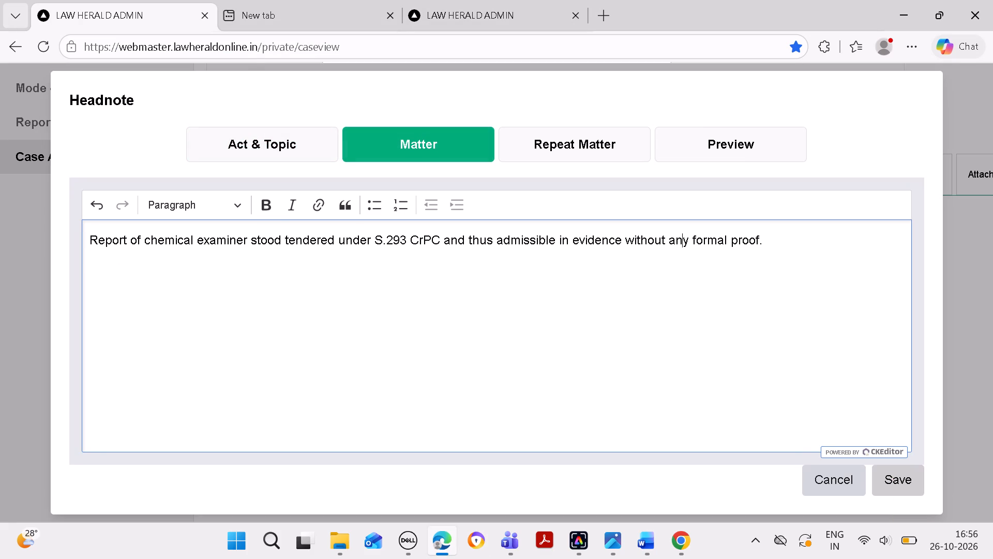
Copy headnote (G)'s "Held;" paragraphs (i) to (iii), ending "(Para 41)", from the Word document into the headnote's Repeat Matter.
left_click(641, 531)
left_click(493, 452)
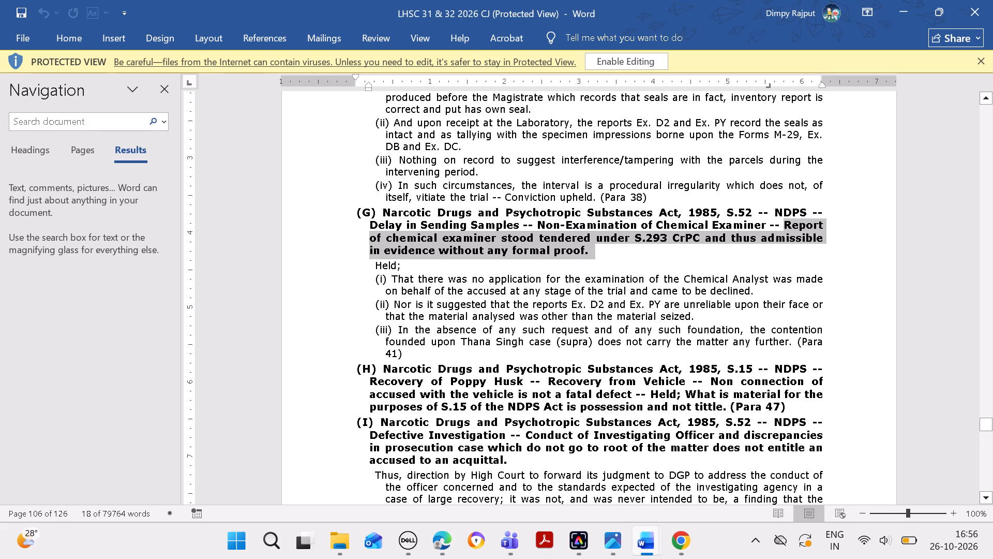
left_click_drag(377, 262, 435, 356)
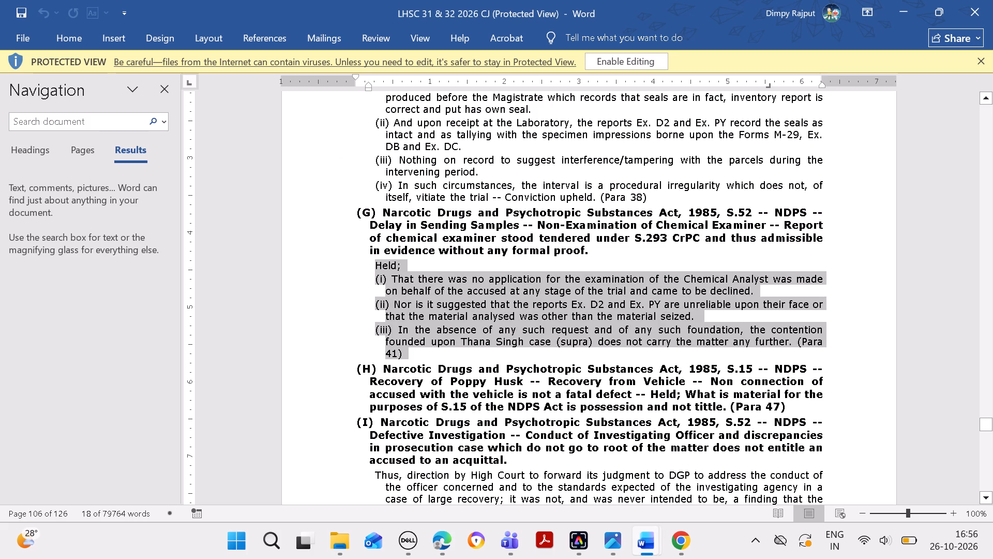
left_click_drag(435, 356, 434, 354)
key("ctrl+c")
left_click(442, 545)
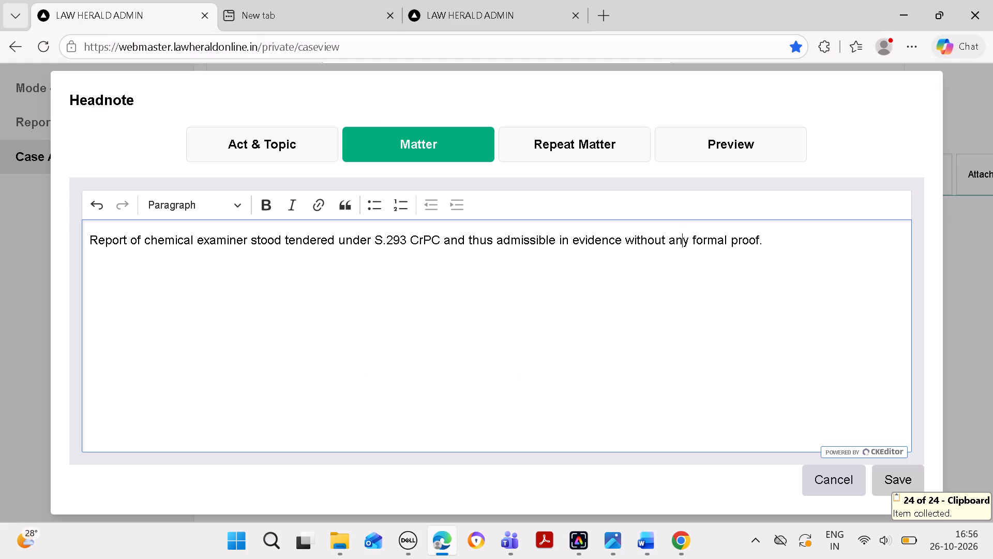
left_click(554, 139)
left_click(516, 327)
key("ctrl+v")
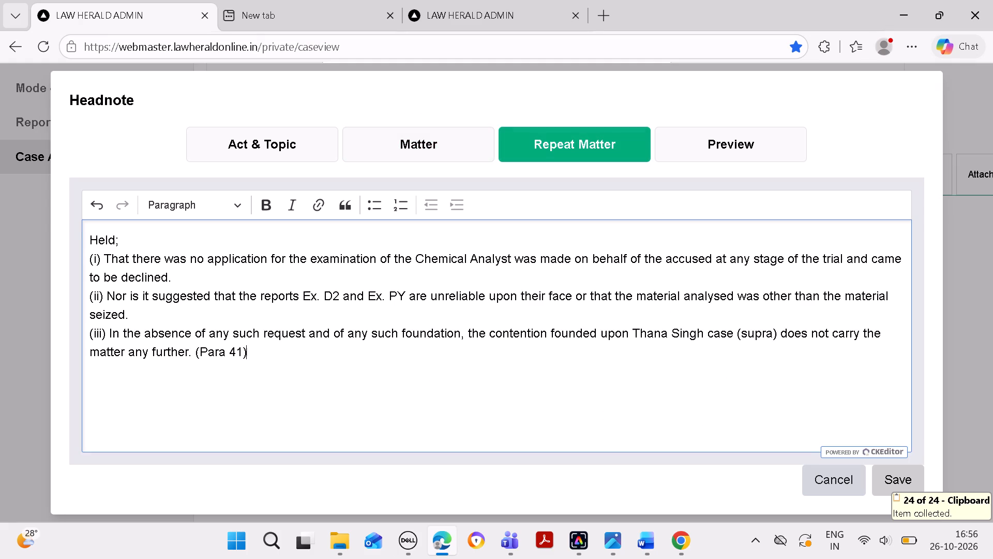
Join the Act & Topic lines into one line, separating S.52, "NDPS -- Delay in Sending Samples" and "Non-Examination of Chemical Examiner" with "--".
left_click(293, 144)
left_click(89, 270)
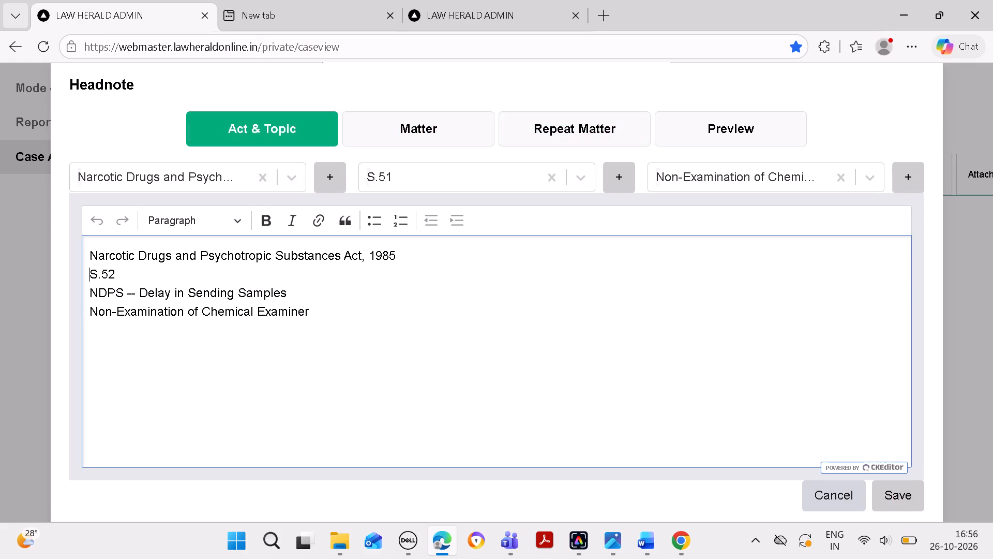
key("BackSpace")
left_click(89, 273)
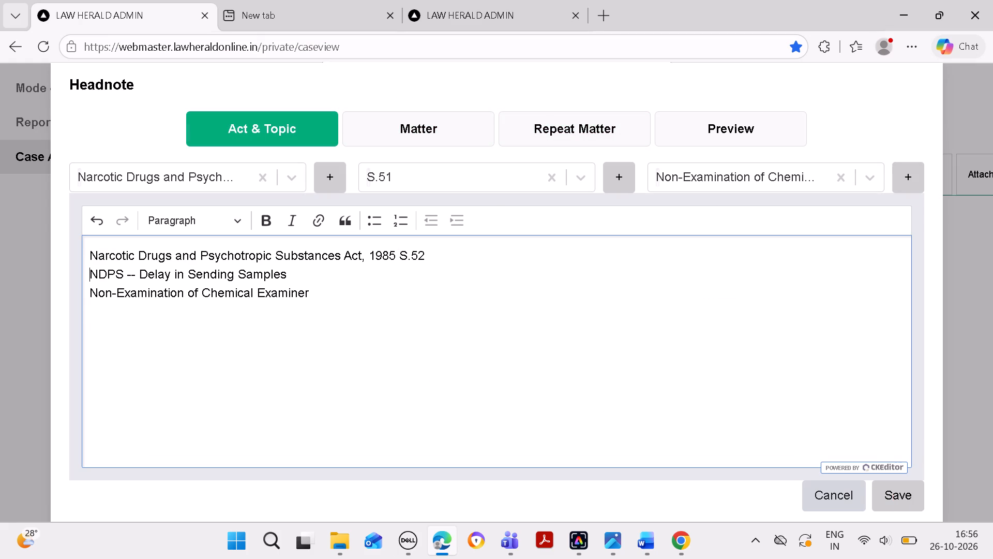
key("BackSpace")
type("--")
key("space")
key("BackSpace")
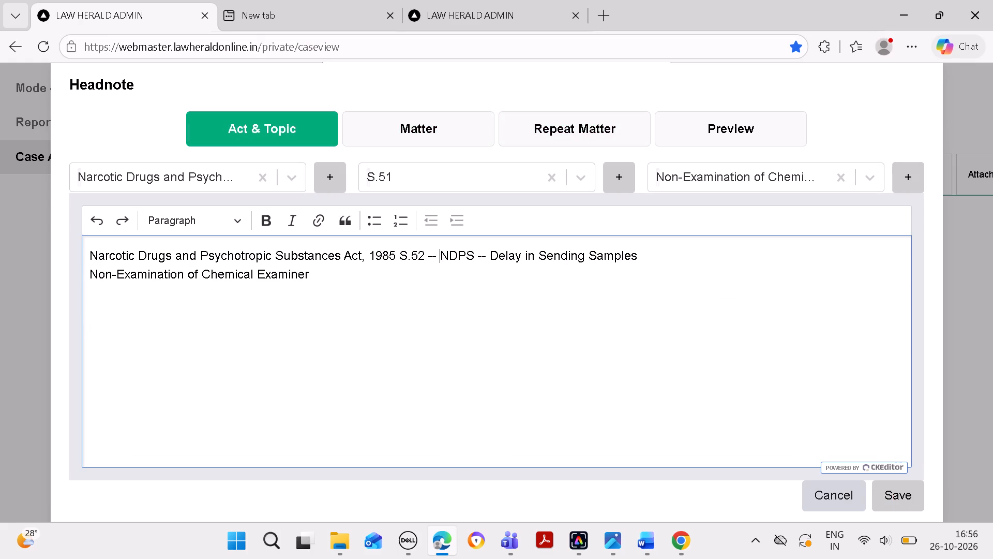
left_click(83, 280)
key("BackSpace")
type("--")
key("space")
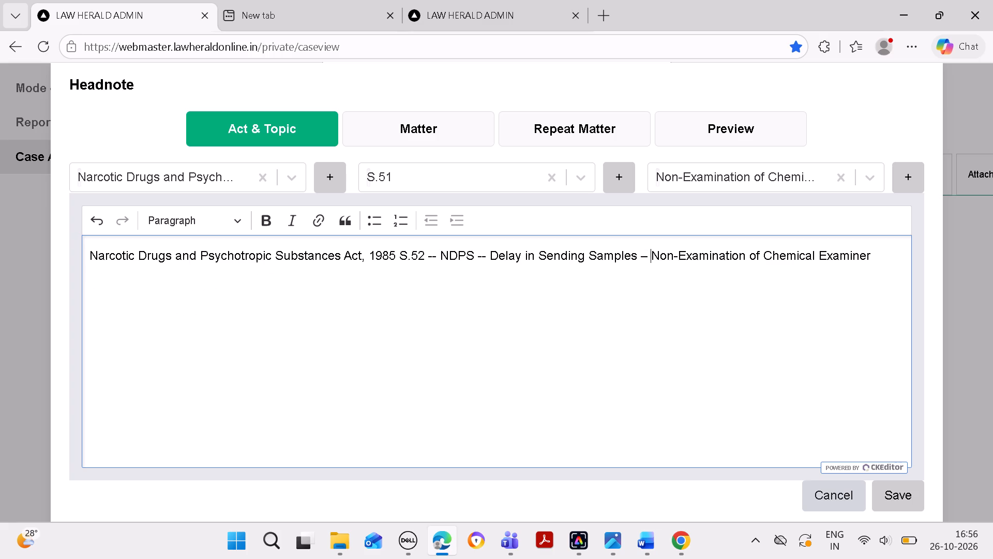
key("BackSpace")
Check the Matter and Repeat Matter of headnote (G), and save the headnote.
left_click(394, 142)
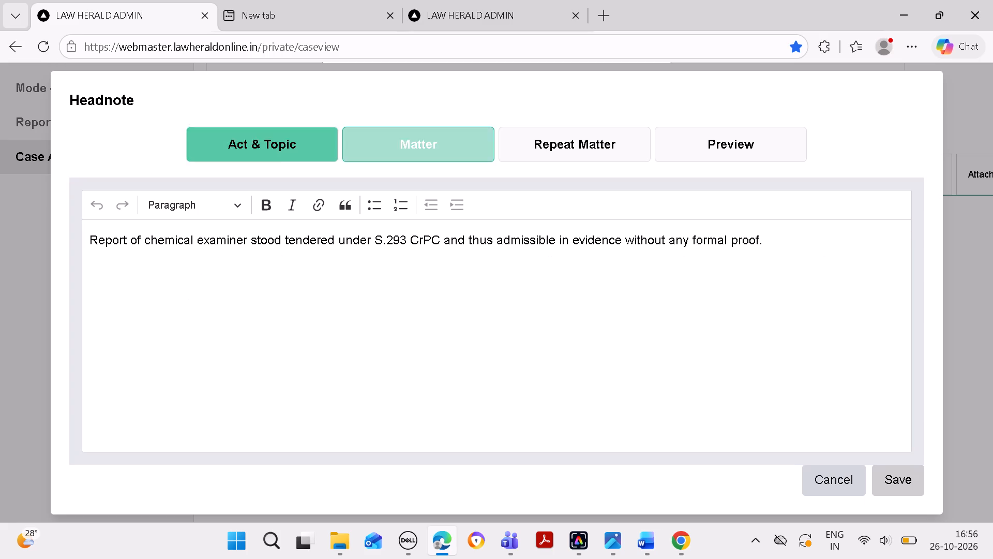
left_click(556, 146)
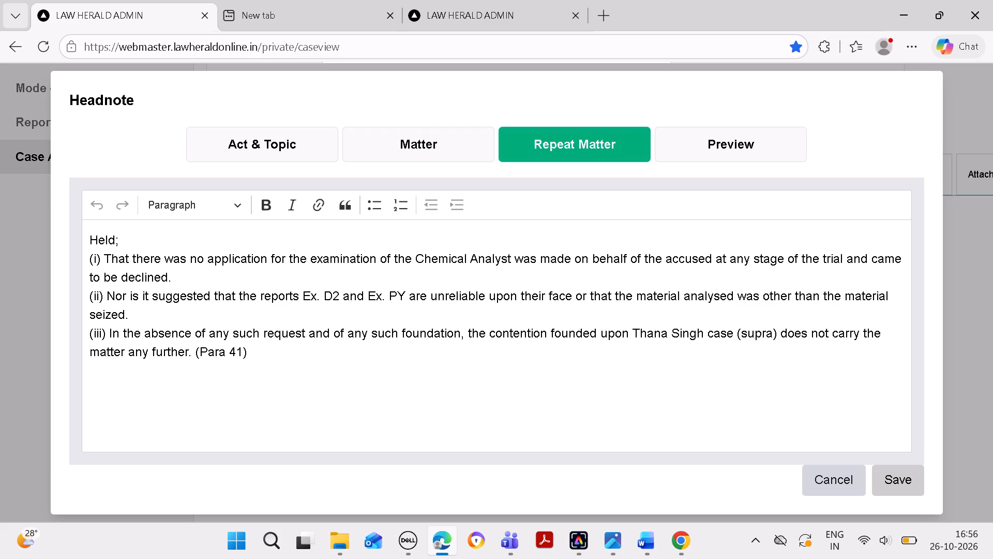
left_click(885, 476)
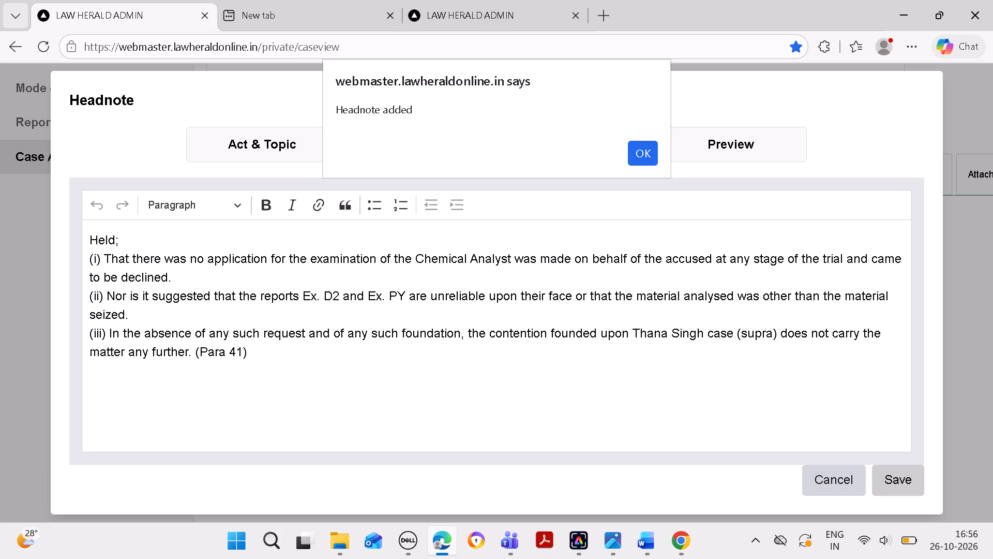
left_click(651, 156)
Start a new headnote for (H) and attach the "Narcotic Drugs and Psychotropic Substances Act, 1985", copied from the Word document.
scroll(668, 309, "down", 10)
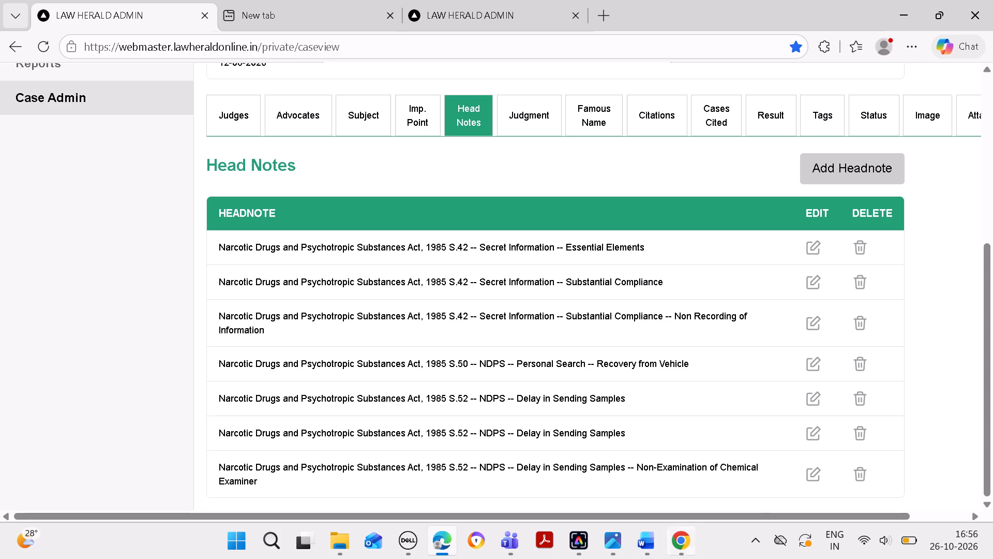
left_click(639, 538)
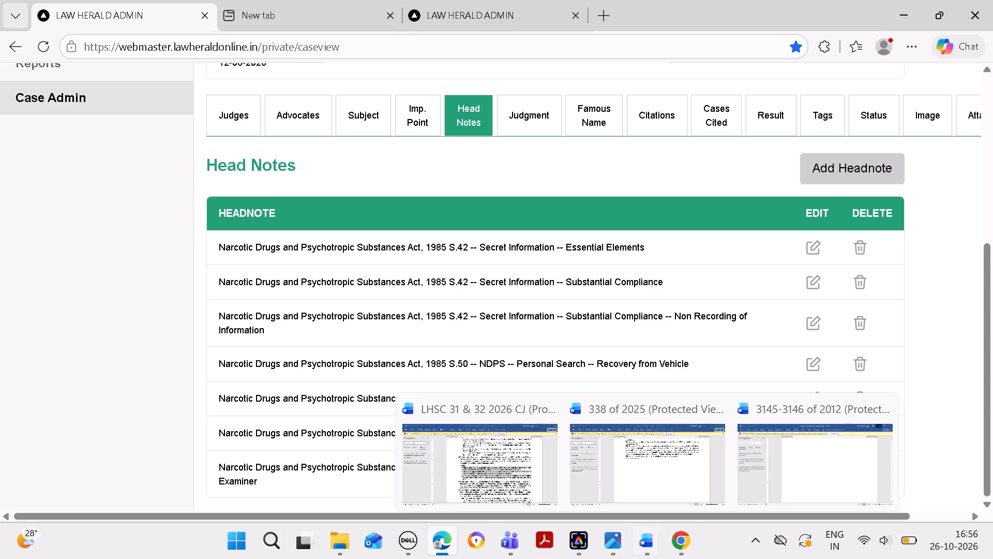
left_click(512, 445)
key("Down")
key("Down")
key("Down")
key("Down")
key("Down")
key("Down")
key("Down")
key("Down")
key("Down")
key("Down")
key("Down")
key("Down")
key("Down")
key("Down")
key("Down")
key("Down")
key("Down")
key("Down")
key("Down")
key("Down")
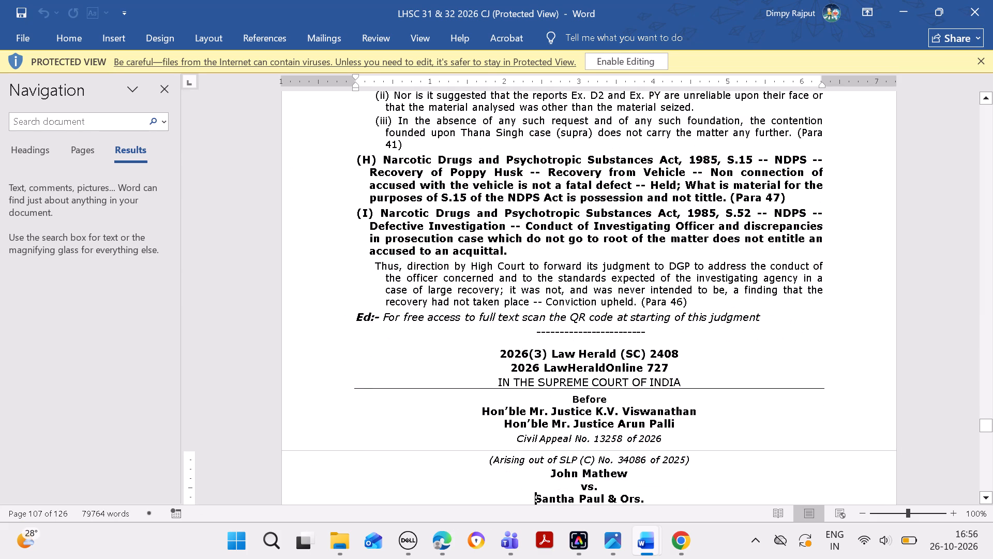
left_click_drag(386, 155, 691, 155)
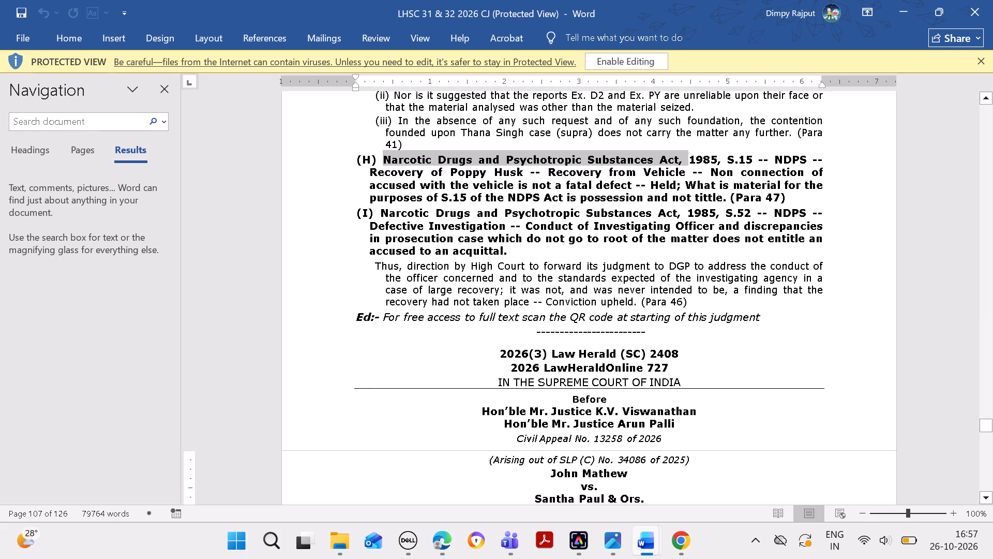
left_click_drag(691, 155, 700, 155)
key("ctrl+c")
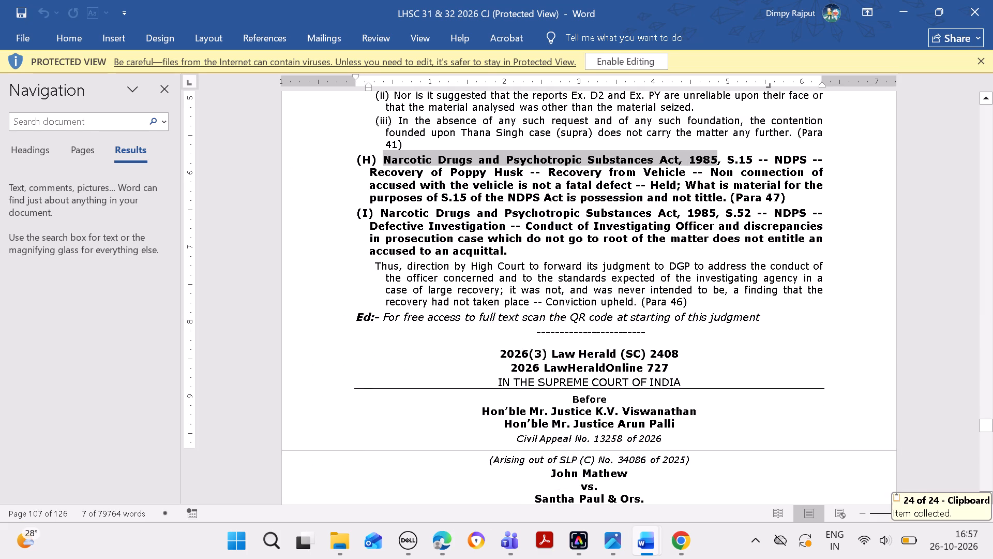
left_click(444, 538)
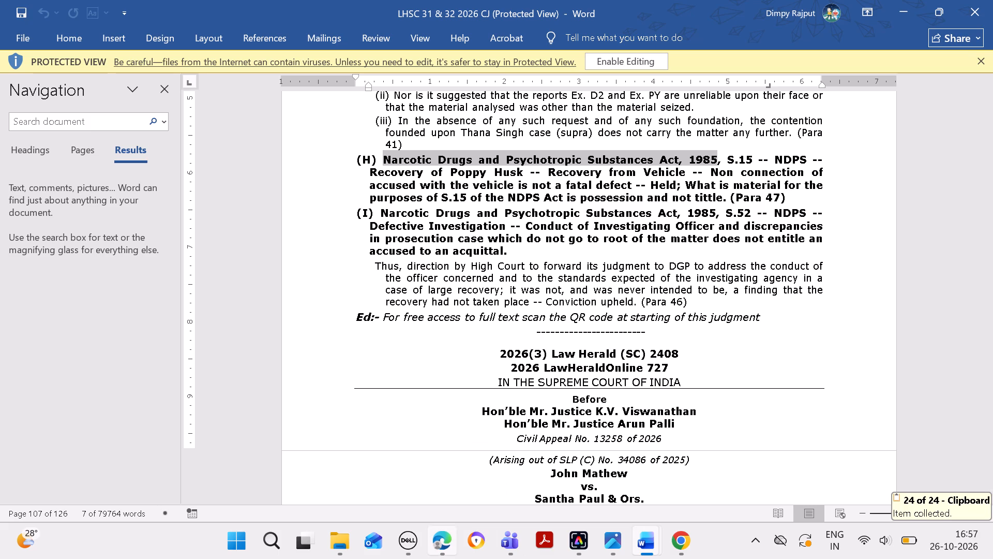
left_click(448, 535)
left_click(441, 547)
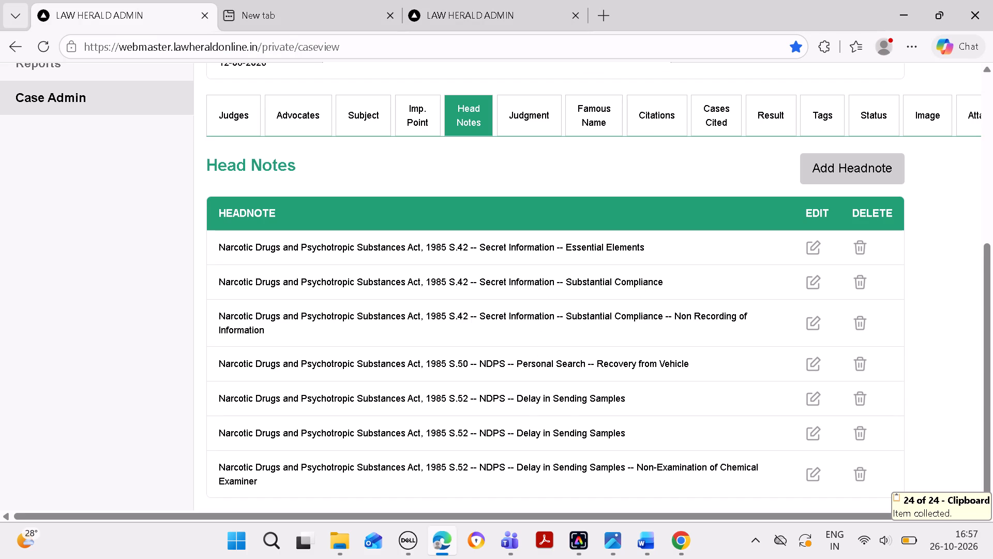
left_click(836, 165)
left_click(255, 180)
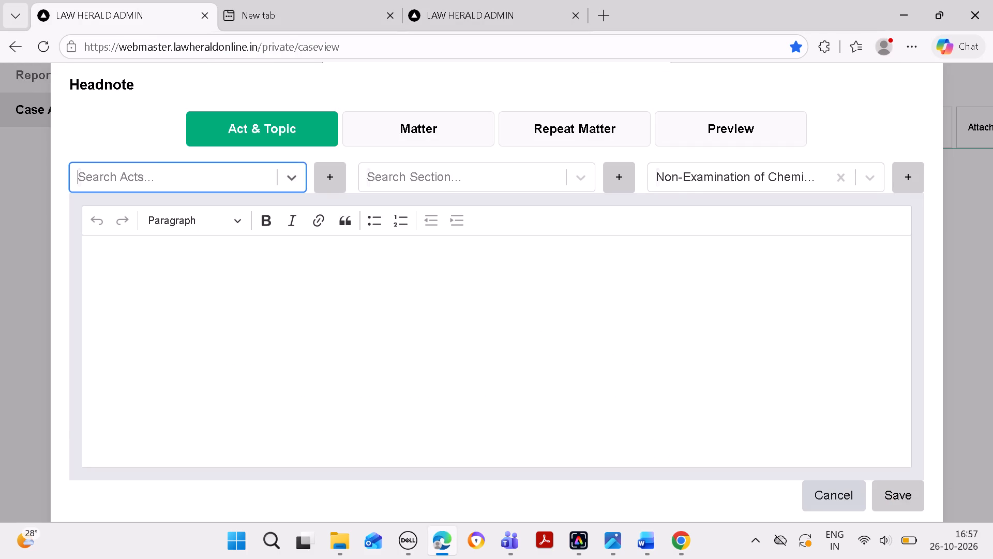
key("ctrl+v")
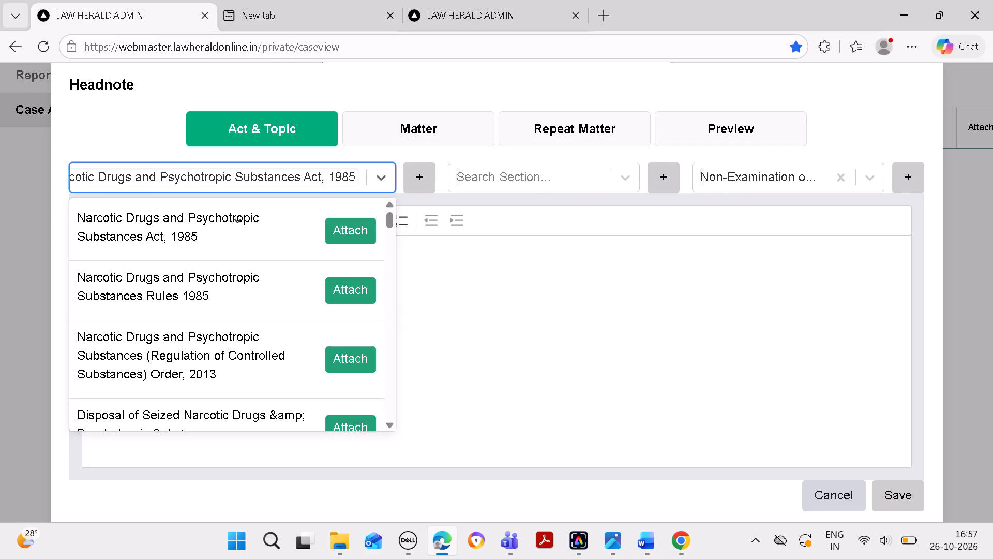
left_click(357, 225)
left_click(607, 273)
key("space")
Copy section S.15 from headnote (H) in the Word document and attach it to the new headnote.
left_click(649, 530)
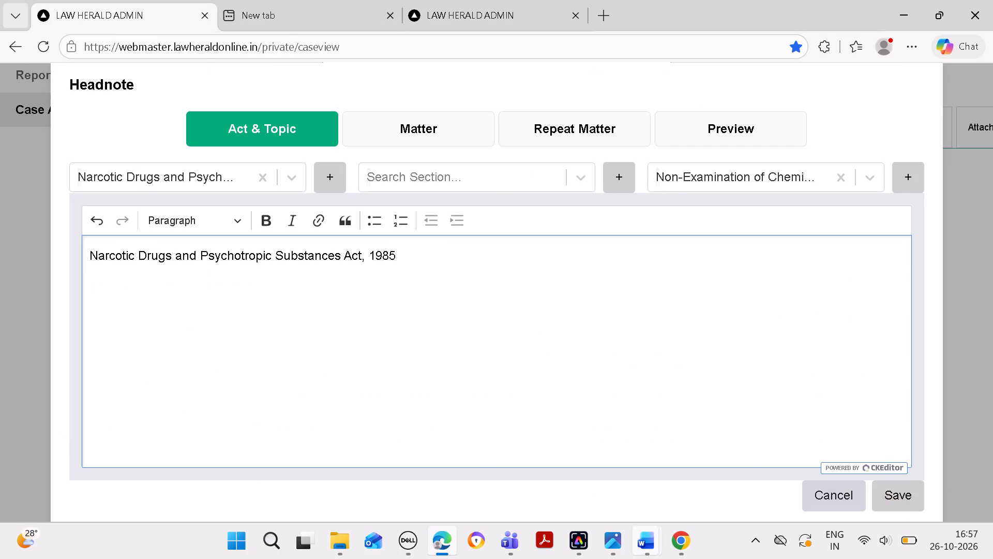
left_click(535, 460)
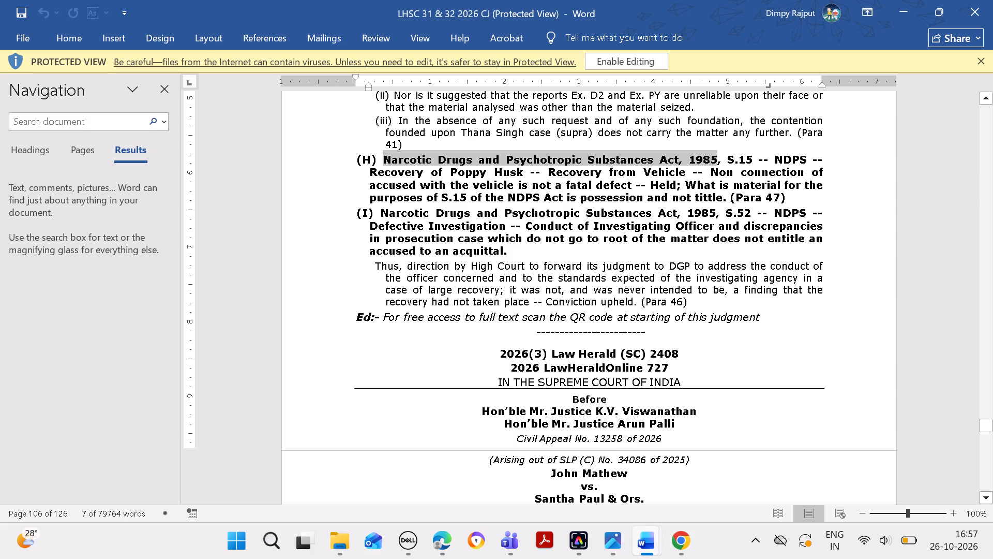
left_click_drag(727, 155, 753, 161)
key("ctrl+c")
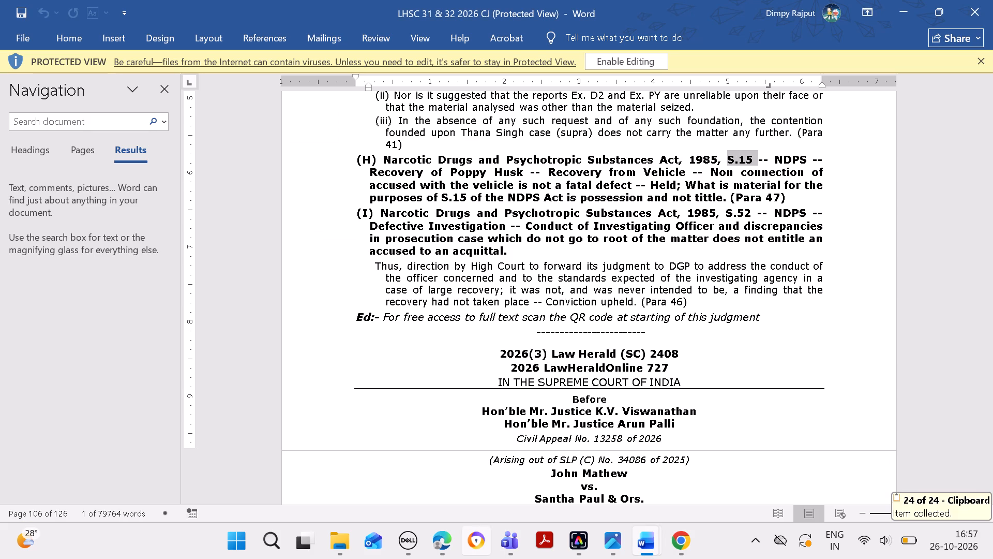
left_click(436, 544)
left_click(450, 545)
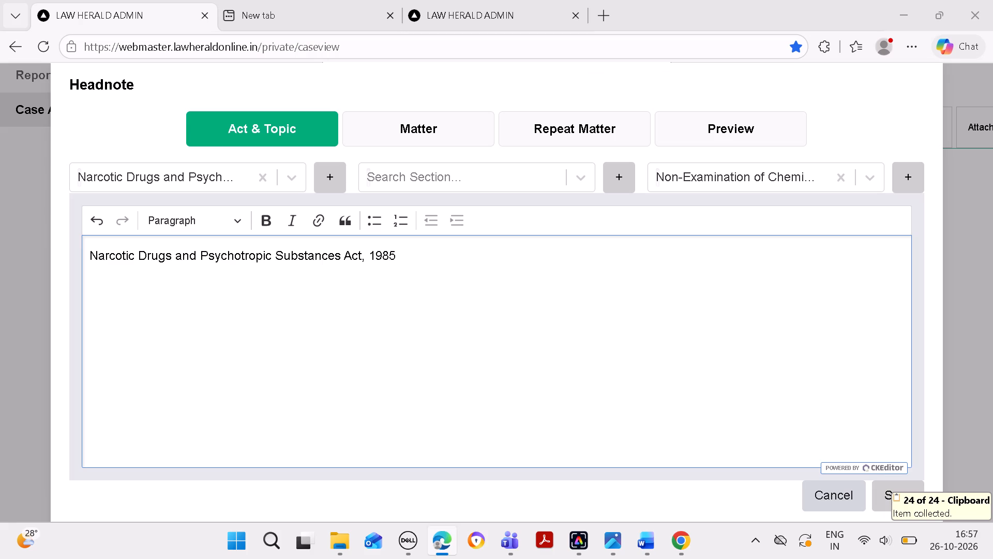
left_click(500, 166)
key("ctrl+v")
left_click(559, 216)
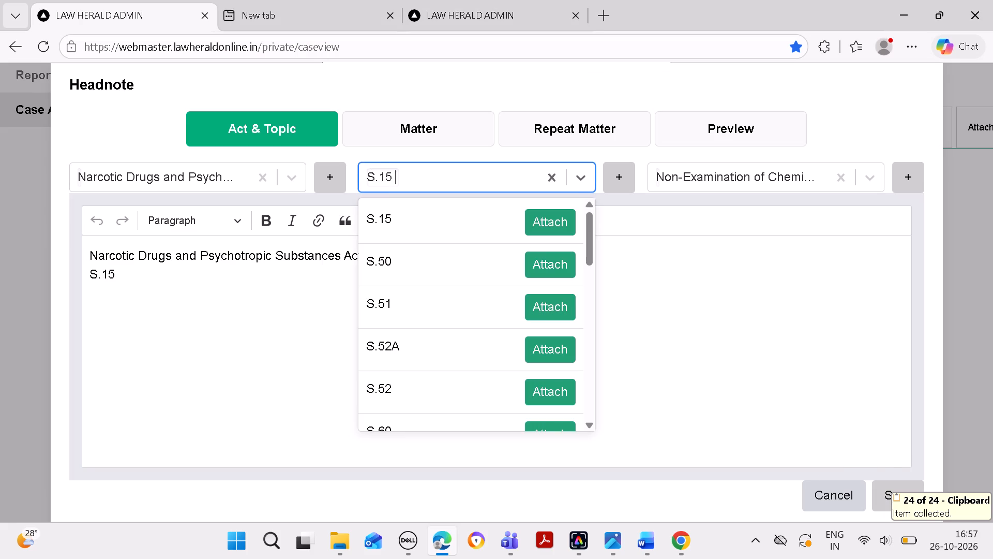
left_click(202, 333)
key("space")
Add "NDPS -- Recovery of Poppy Husk", copied from headnote (H) in the Word document, as a new topic.
left_click(637, 539)
left_click(528, 474)
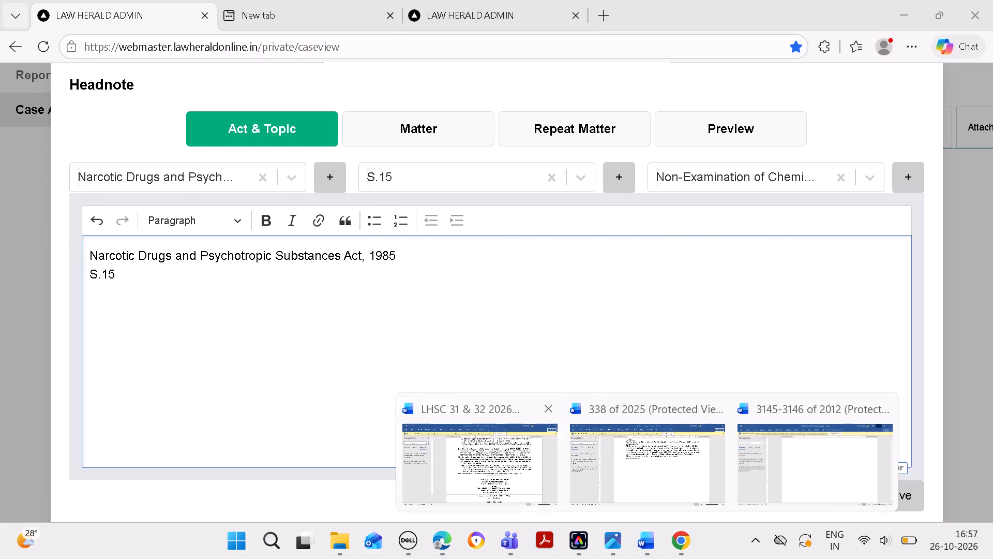
left_click_drag(775, 158, 817, 161)
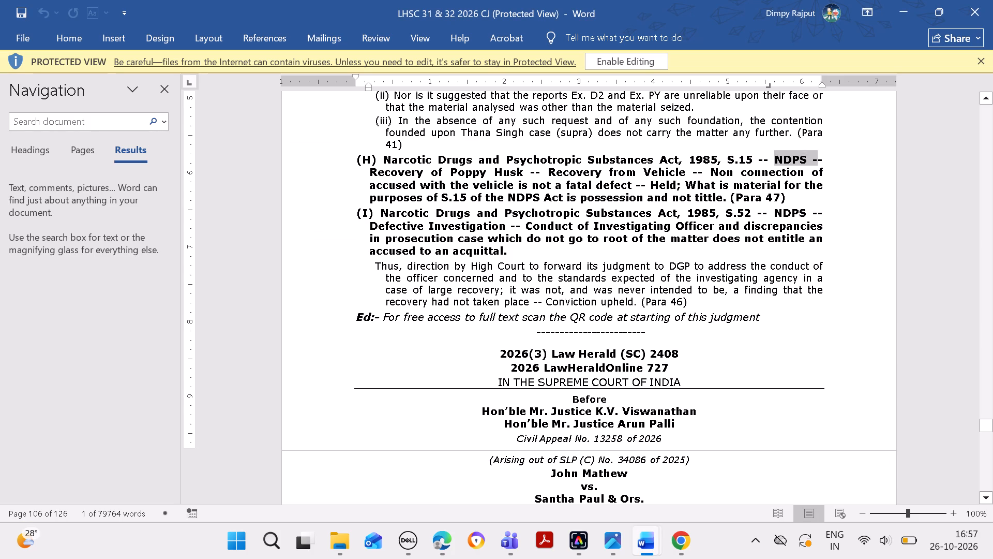
left_click_drag(817, 161, 526, 170)
key("ctrl+c")
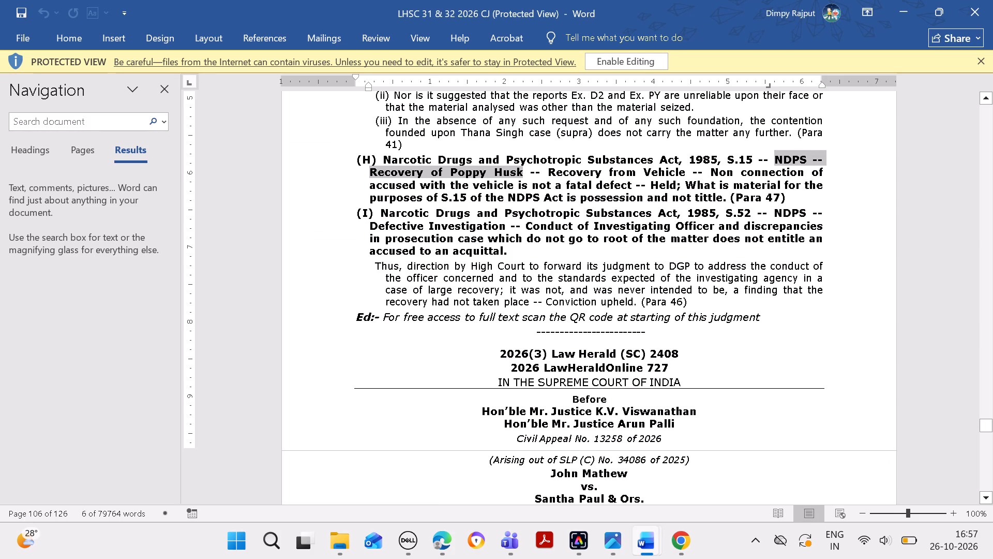
left_click(441, 535)
left_click_drag(730, 184, 732, 178)
key("ctrl+v")
left_click(898, 175)
left_click(545, 303)
key("ctrl+v")
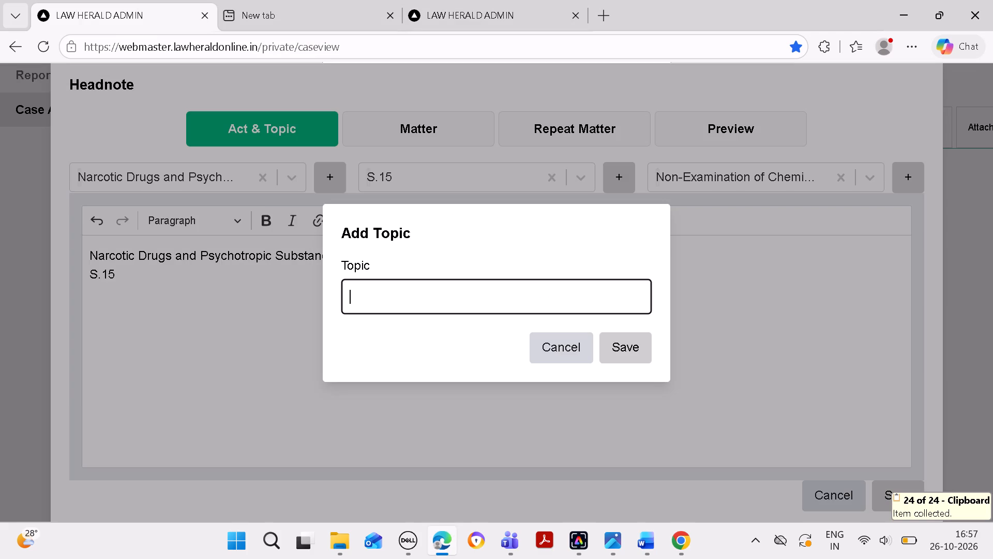
left_click(614, 359)
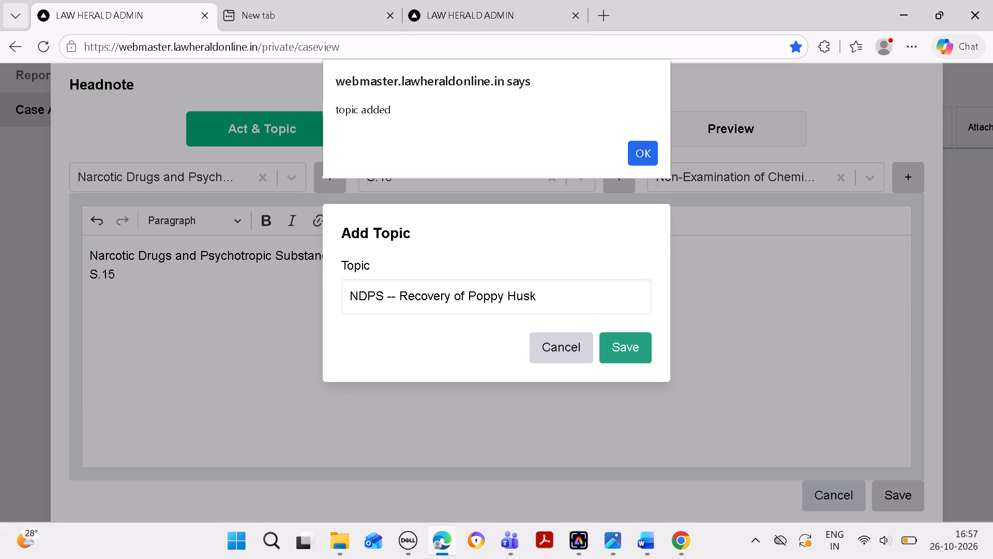
left_click(631, 155)
Attach the topic "NDPS -- Recovery of Poppy Husk" to the headnote's Act & Topic.
left_click(721, 175)
key("ctrl+v")
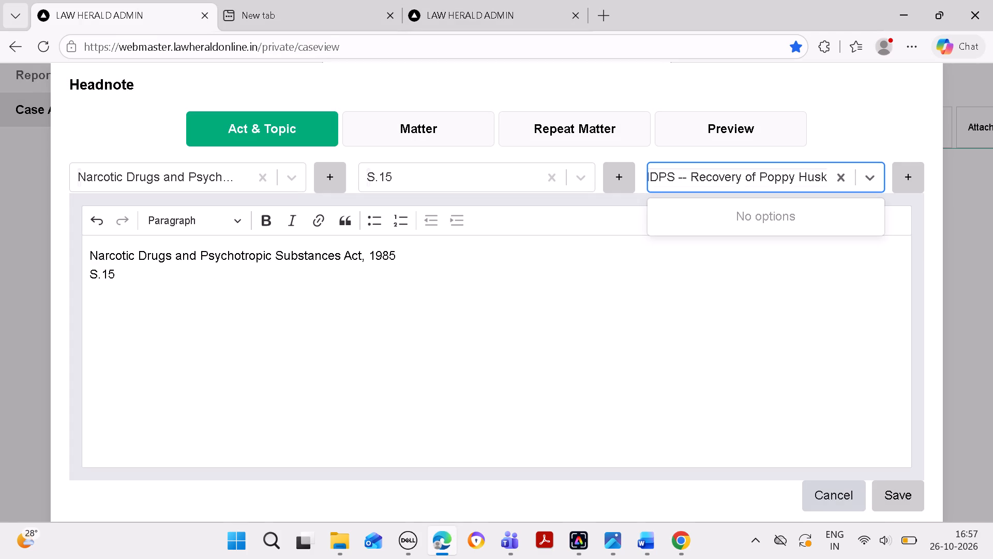
key("BackSpace")
left_click(845, 229)
left_click(590, 335)
key("space")
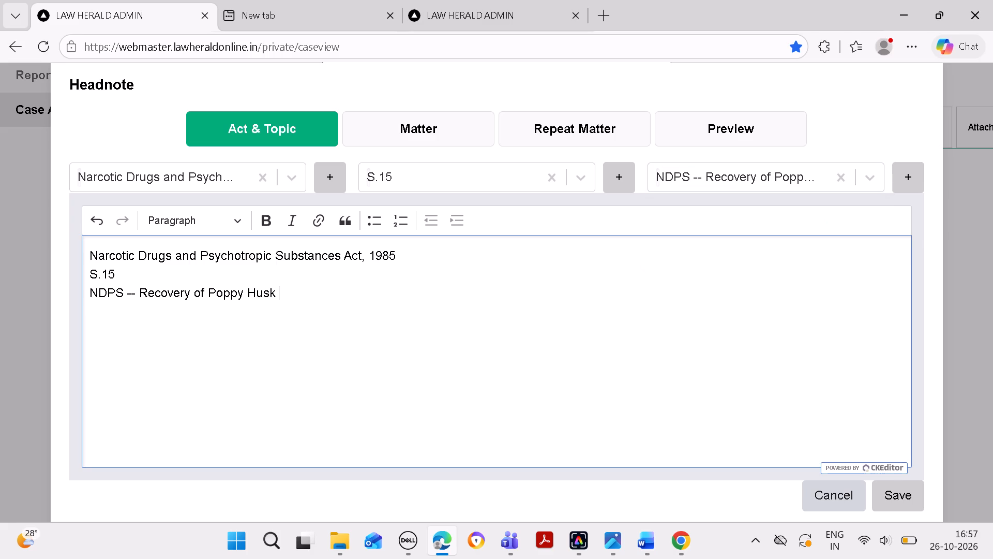
Copy the topic "Recovery from Vehicle" from headnote (H) in the Word document and attach it to the headnote's Act & Topic.
left_click(644, 533)
left_click(492, 460)
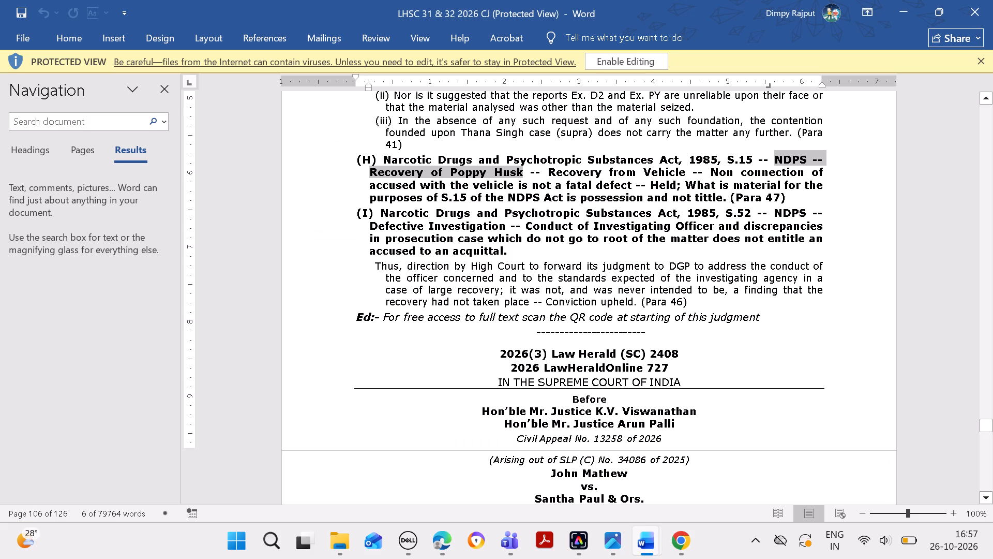
left_click_drag(548, 170, 663, 174)
key("ctrl+c")
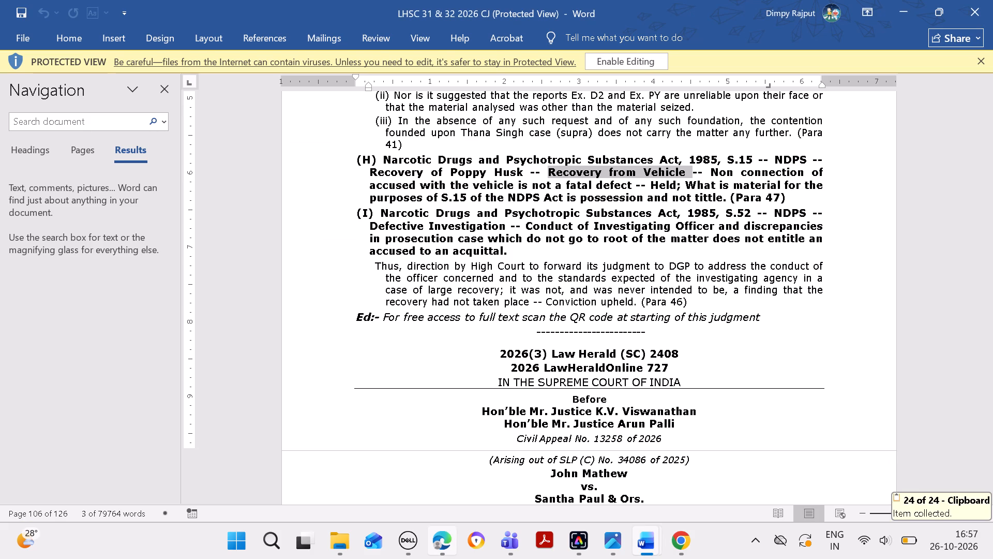
left_click(447, 543)
left_click(738, 172)
key("ctrl+v")
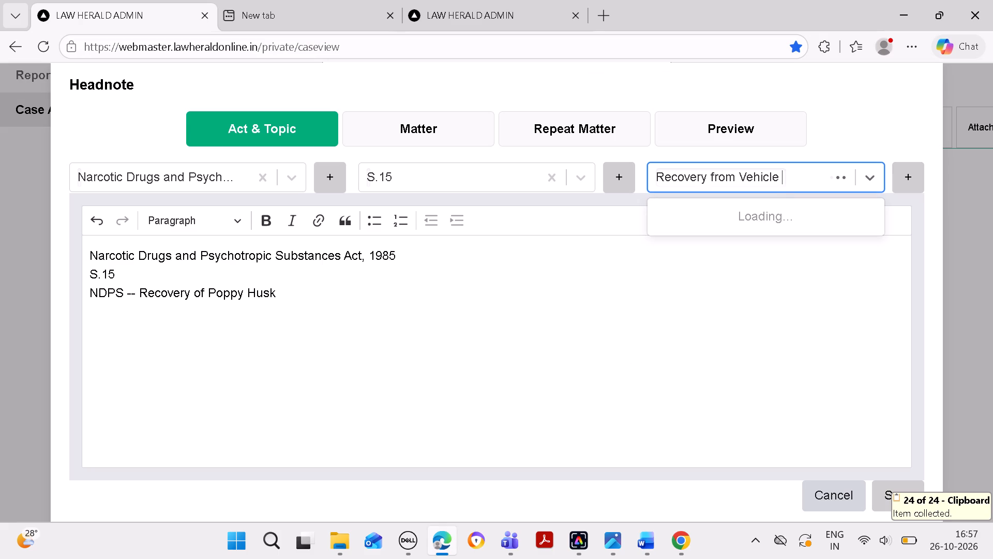
left_click(835, 217)
left_click(574, 311)
key("space")
Copy headnote (H)'s text from "Non connection of accused" through "(Para 47)" in the Word document into the headnote's Matter.
left_click(644, 545)
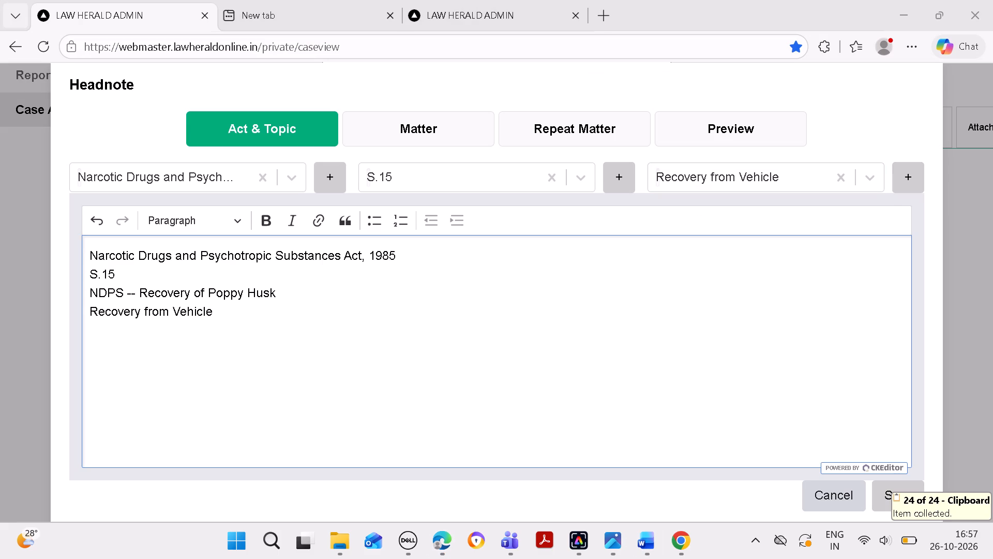
left_click(649, 545)
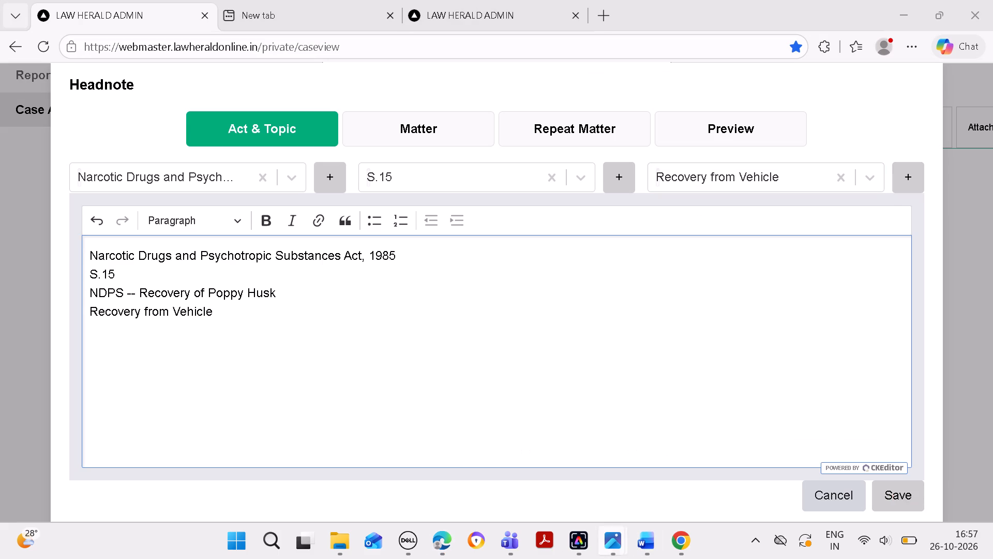
left_click(644, 549)
left_click(541, 472)
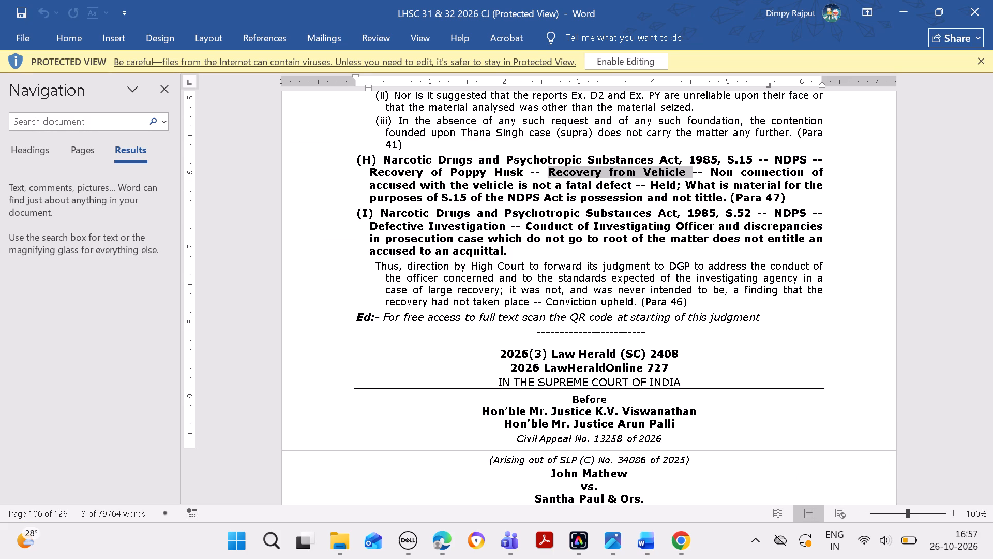
left_click_drag(714, 168, 787, 200)
key("ctrl+c")
left_click(455, 542)
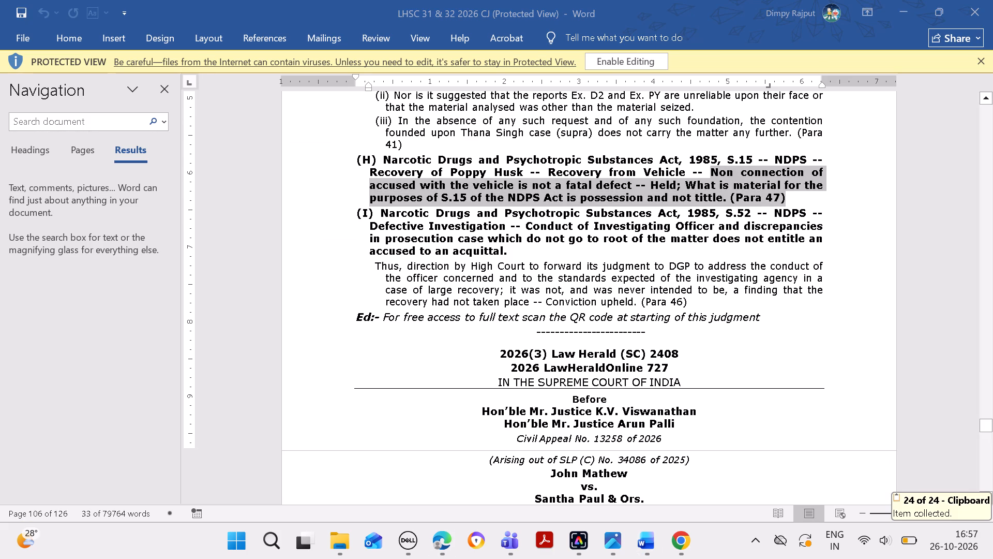
left_click(443, 544)
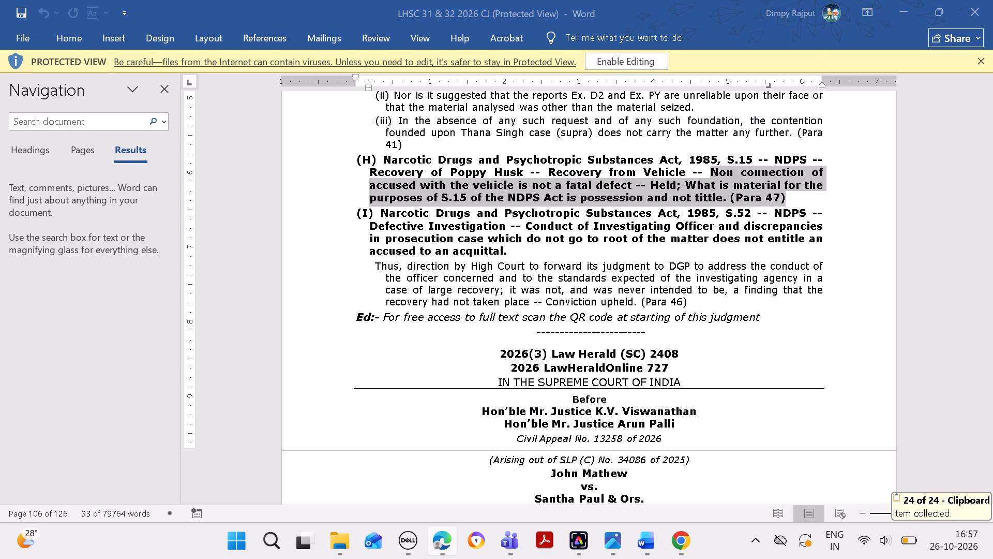
left_click(446, 543)
left_click(474, 125)
left_click(532, 281)
key("ctrl+v")
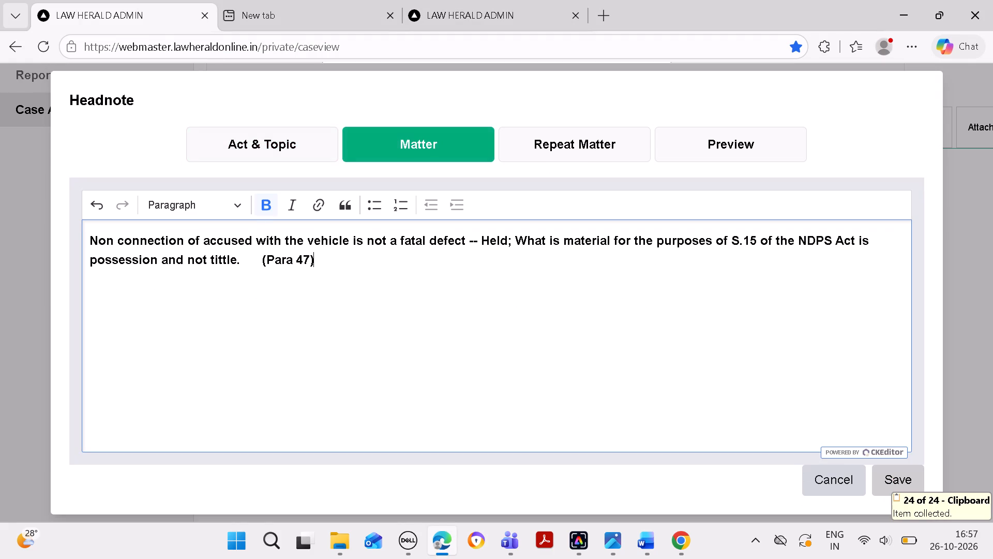
Remove the bold from the whole Matter text and reduce the gap before "(Para 47)" to a single space.
key("ctrl+a")
key("ctrl+b")
left_click(526, 295)
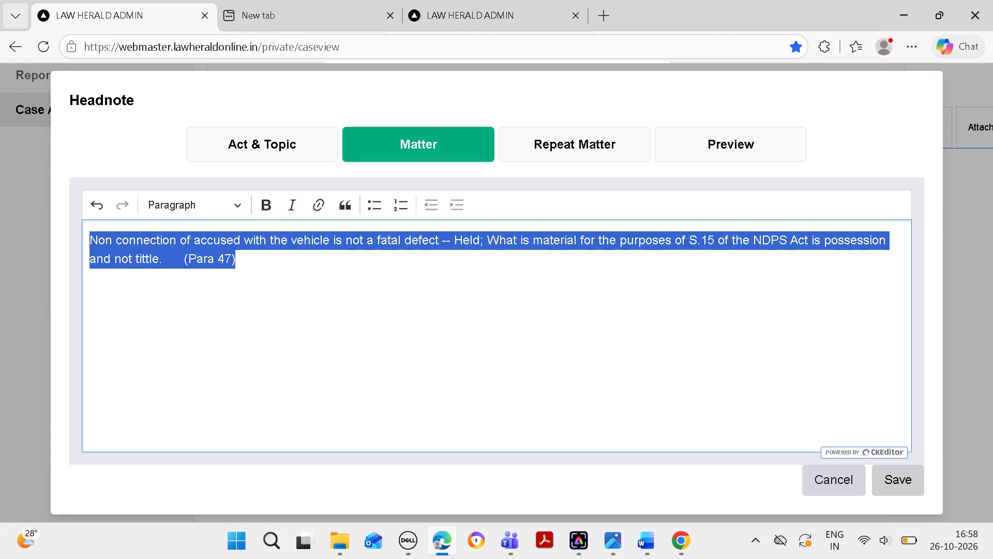
left_click(515, 288)
left_click(438, 290)
left_click(319, 283)
left_click(272, 275)
left_click(254, 269)
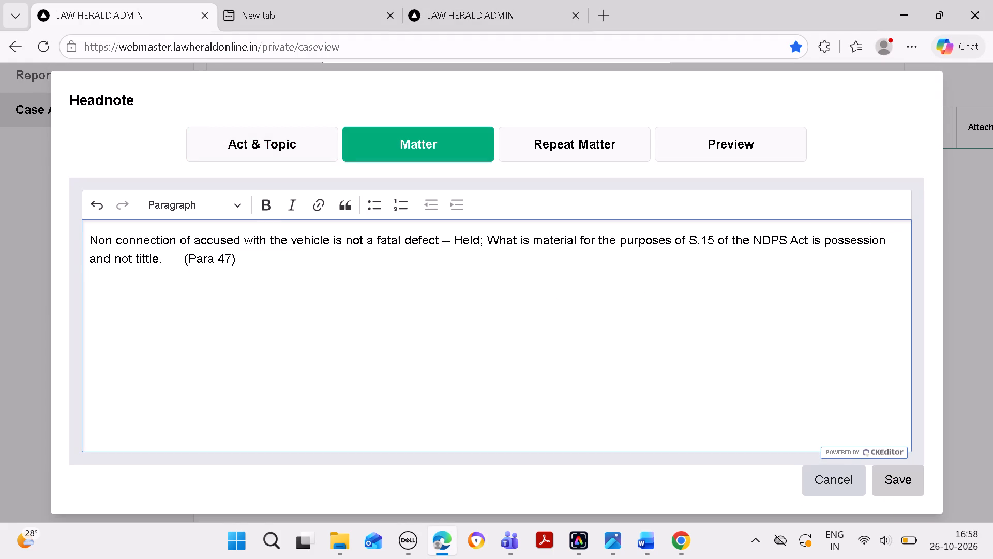
left_click(184, 264)
key("BackSpace")
key("BackSpace")
key("BackSpace")
key("BackSpace")
key("BackSpace")
Join the Act & Topic lines into one line, adding "--" after "S.15" and before "Recovery from Vehicle".
left_click(286, 134)
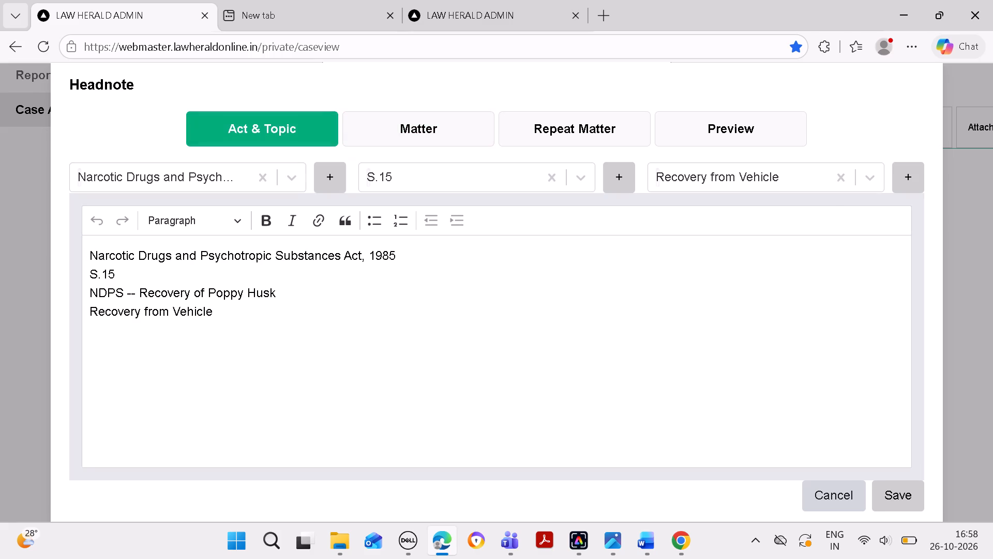
left_click(84, 270)
key("BackSpace")
left_click(84, 279)
key("BackSpace")
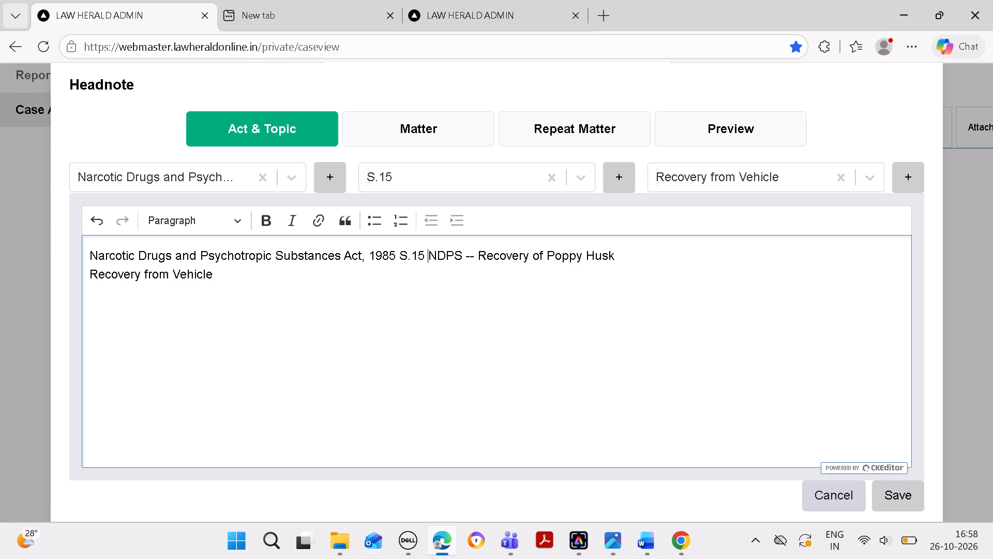
type("--")
key("space")
key("BackSpace")
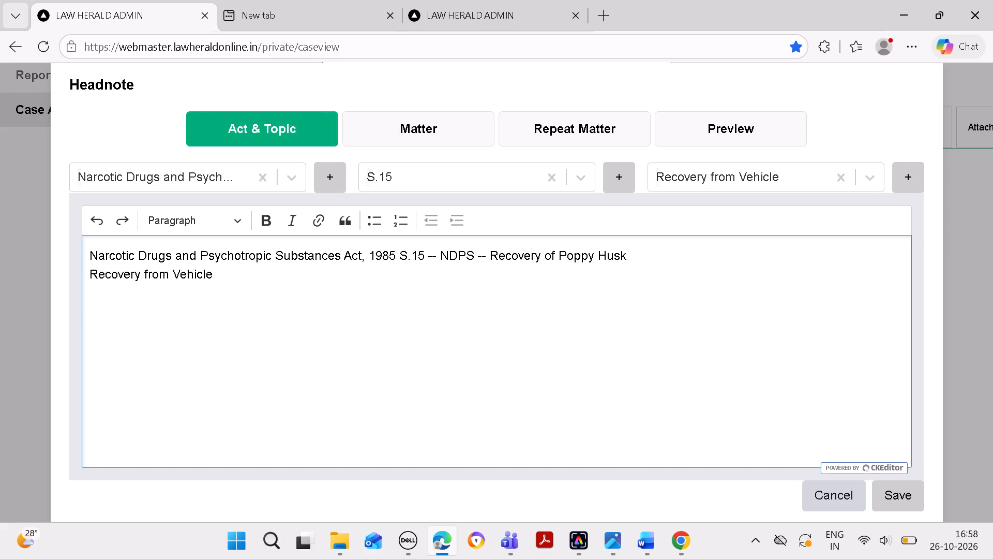
left_click(86, 282)
key("BackSpace")
type("--")
key("space")
key("BackSpace")
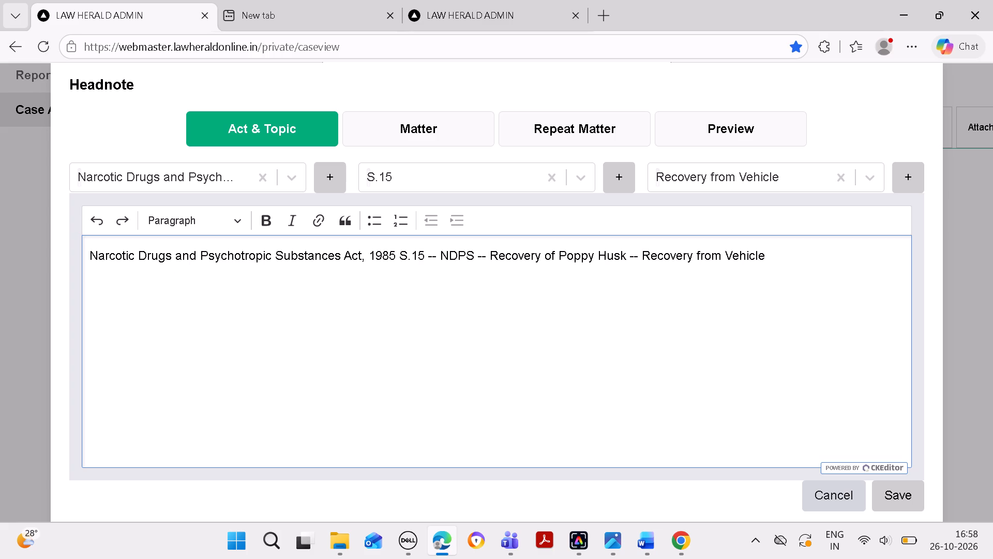
Enter "-" as the Repeat Matter and save headnote (H).
left_click(435, 127)
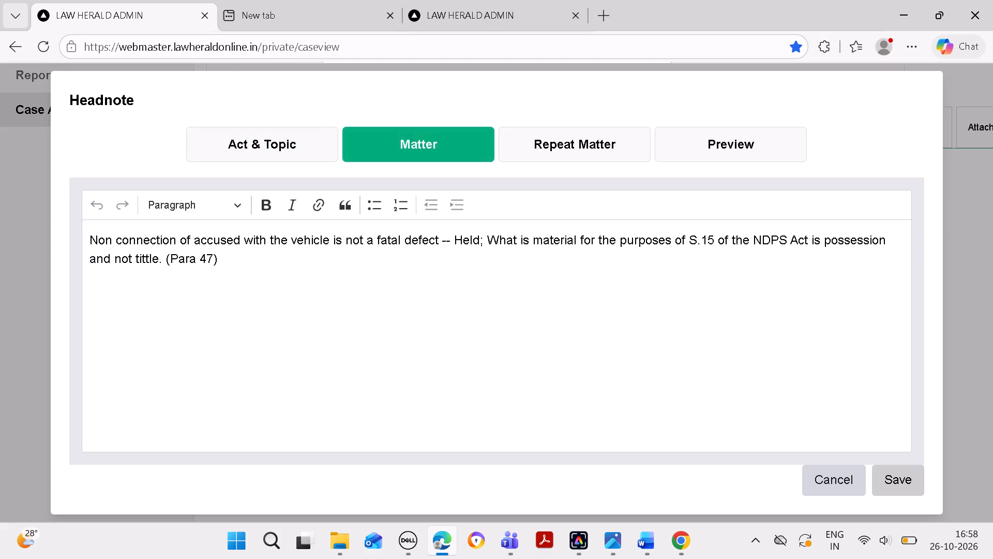
left_click(588, 145)
left_click(650, 535)
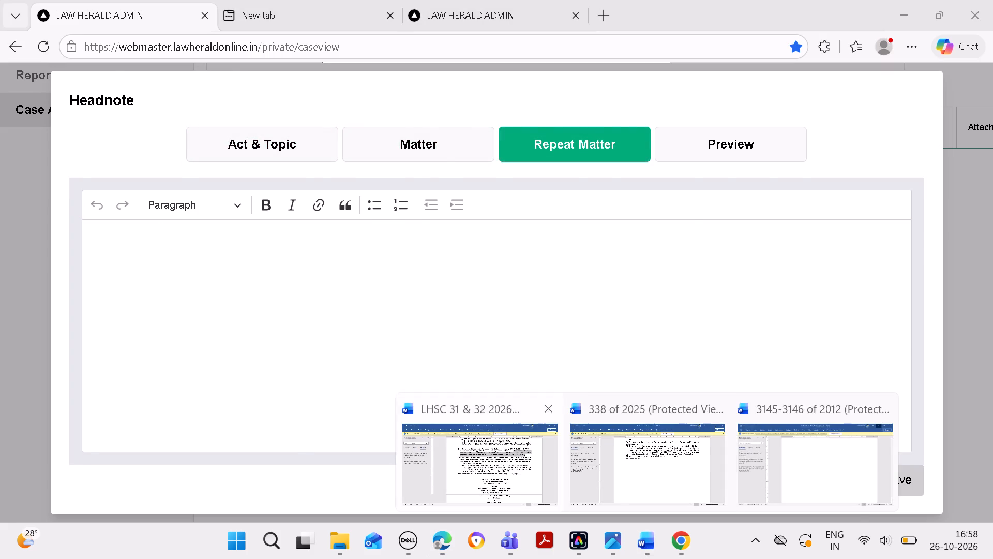
left_click(517, 459)
left_click(442, 538)
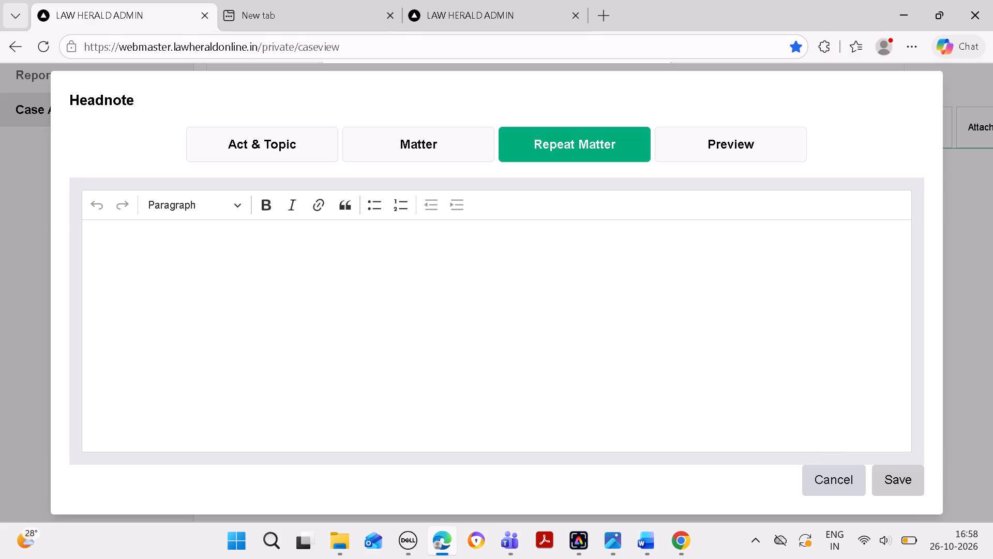
left_click(492, 328)
key("minus")
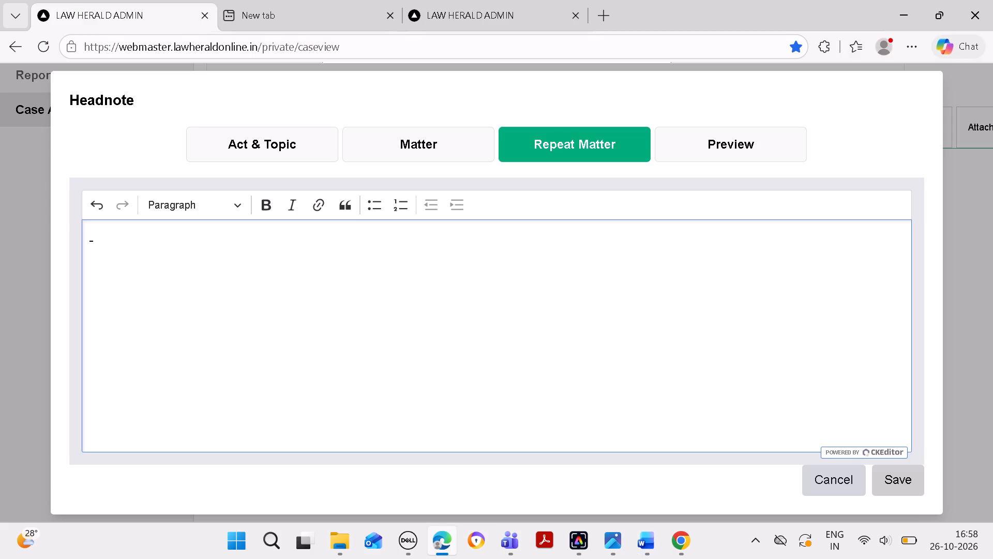
left_click(915, 474)
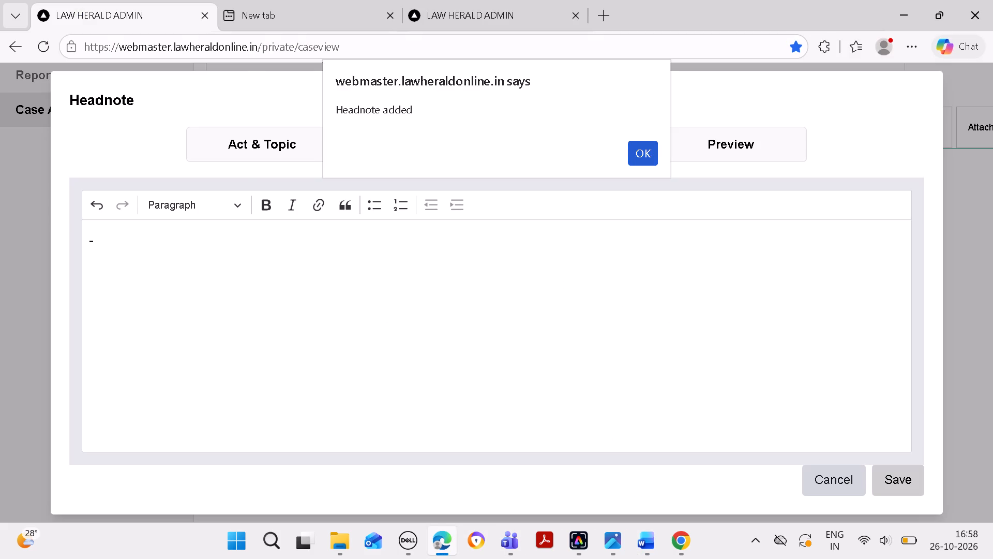
left_click(644, 157)
Start a new headnote for (I) and attach the "Narcotic Drugs and Psychotropic Substances Act, 1985", copied from the Word document.
scroll(601, 279, "down", 9)
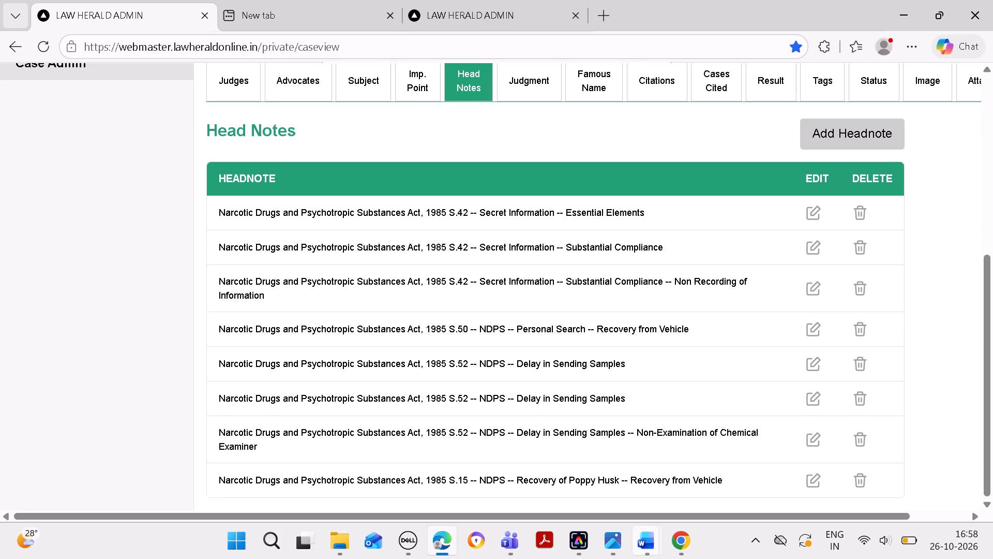
left_click(642, 542)
left_click(493, 451)
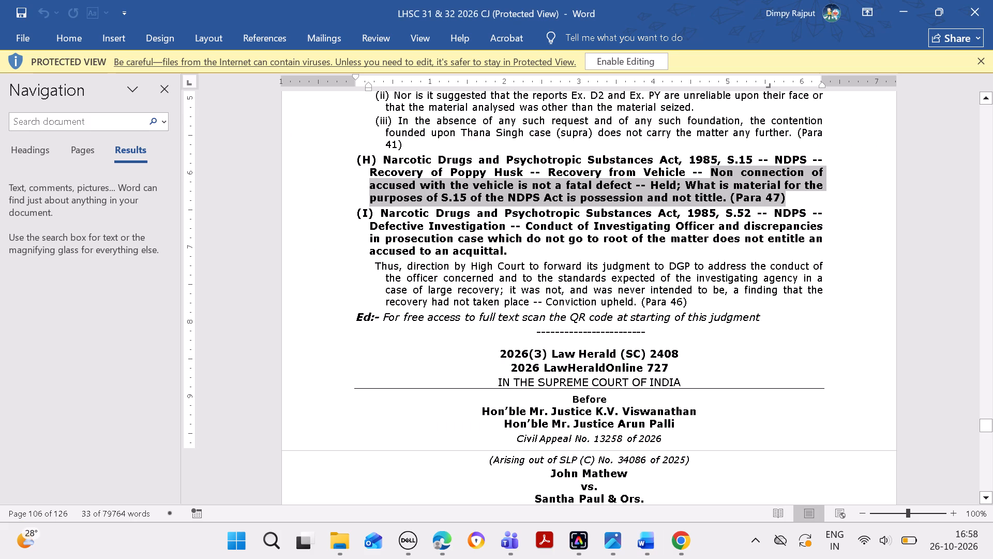
left_click_drag(381, 211, 694, 208)
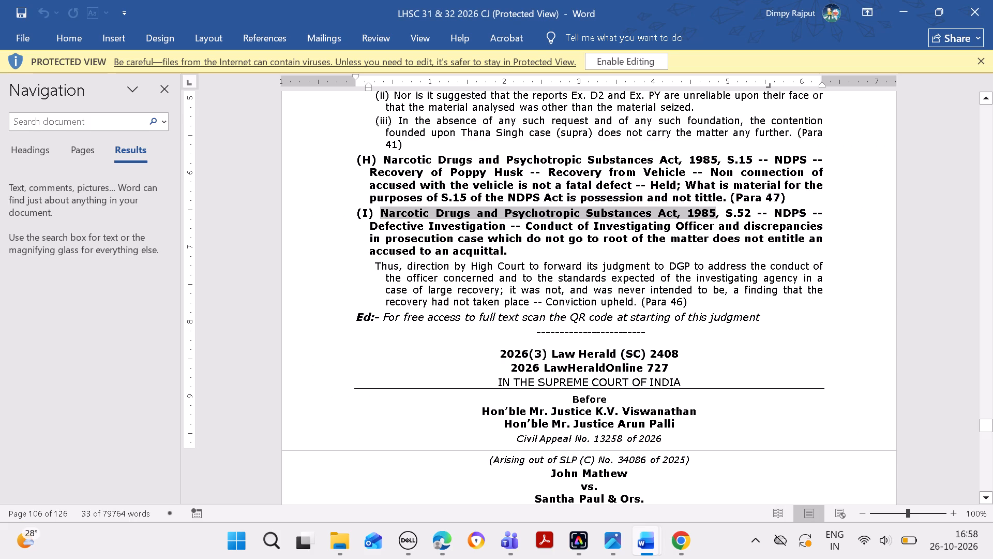
left_click_drag(694, 208, 695, 208)
key("ctrl+c")
left_click(450, 535)
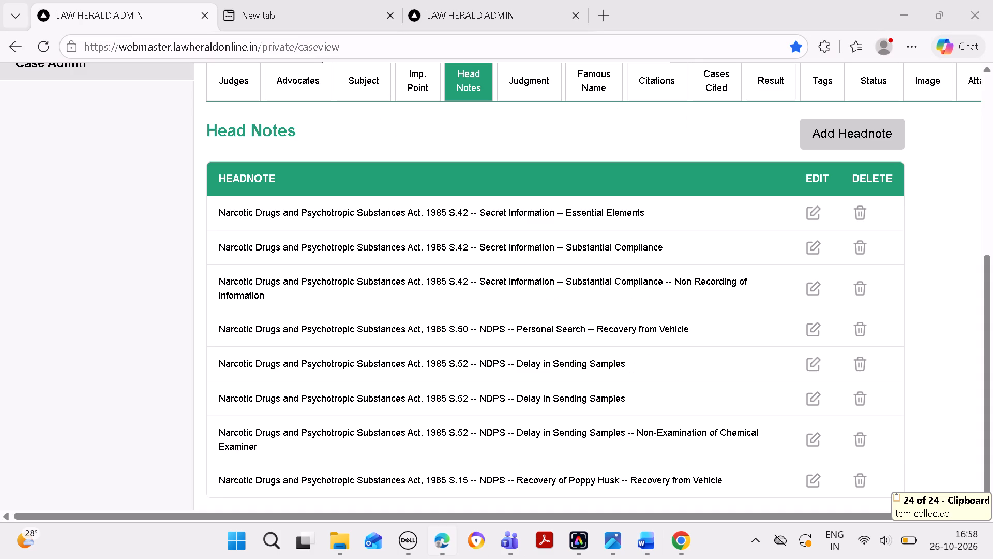
left_click(824, 132)
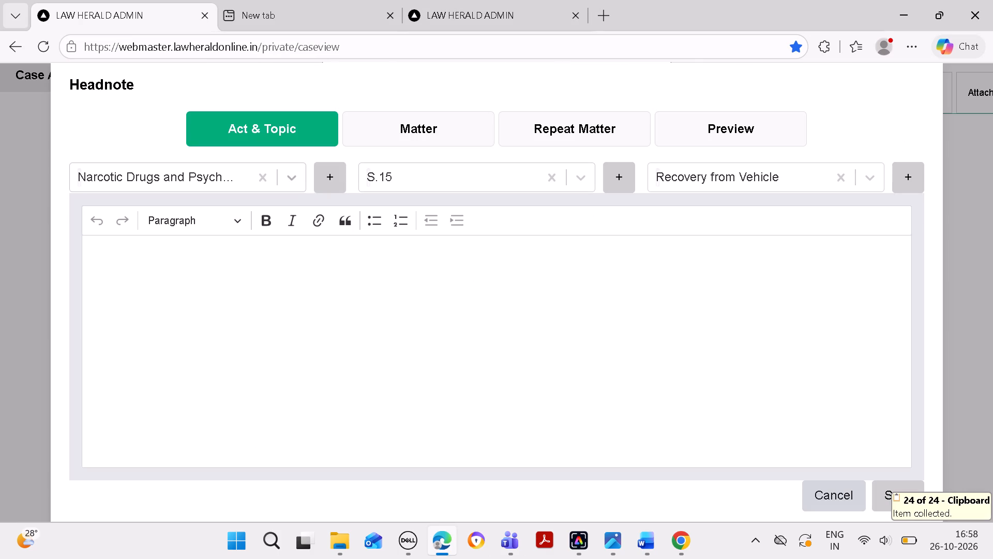
left_click(266, 175)
key("ctrl+v")
left_click(342, 231)
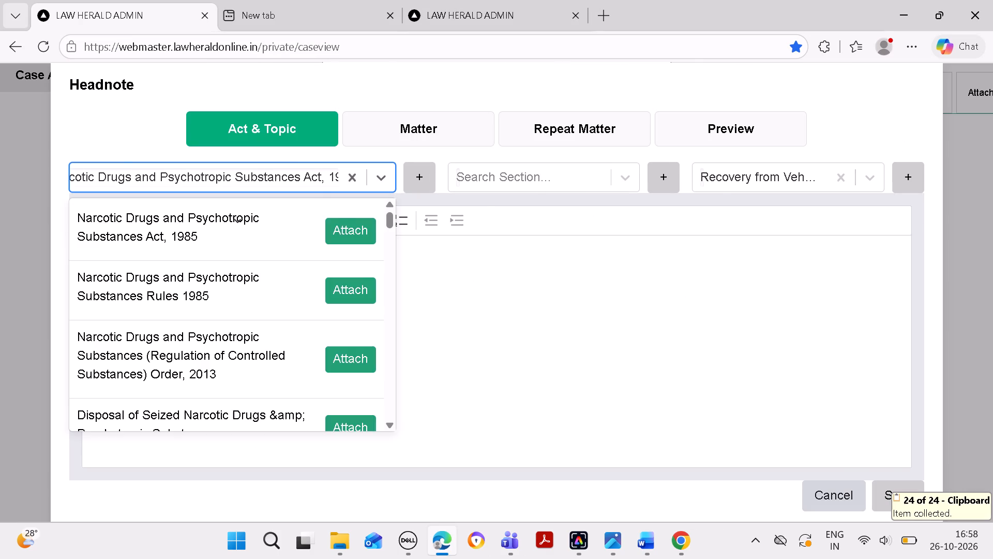
left_click(548, 296)
key("space")
Copy section S.52 from headnote (I) in the Word document and attach it to the new headnote.
left_click(646, 538)
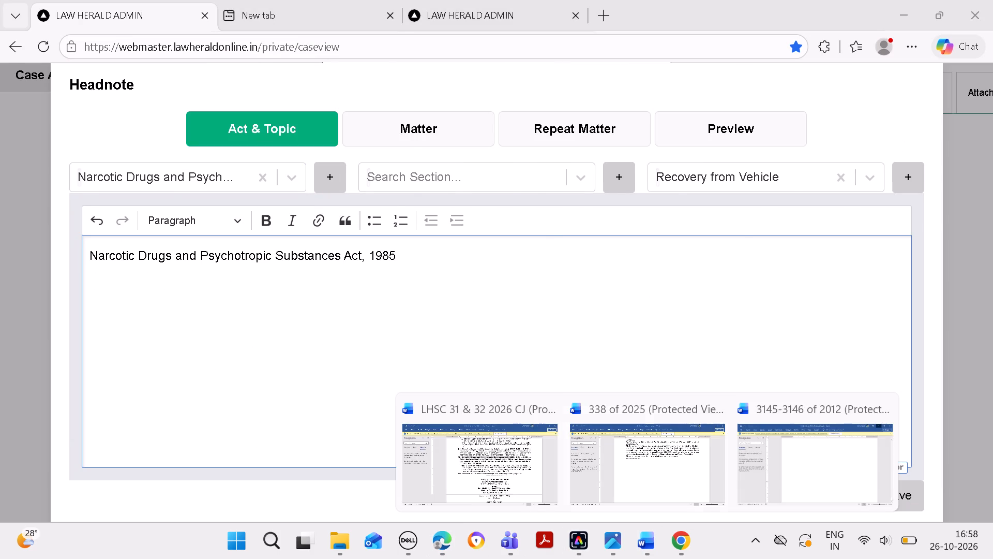
left_click(517, 464)
left_click_drag(726, 211, 735, 210)
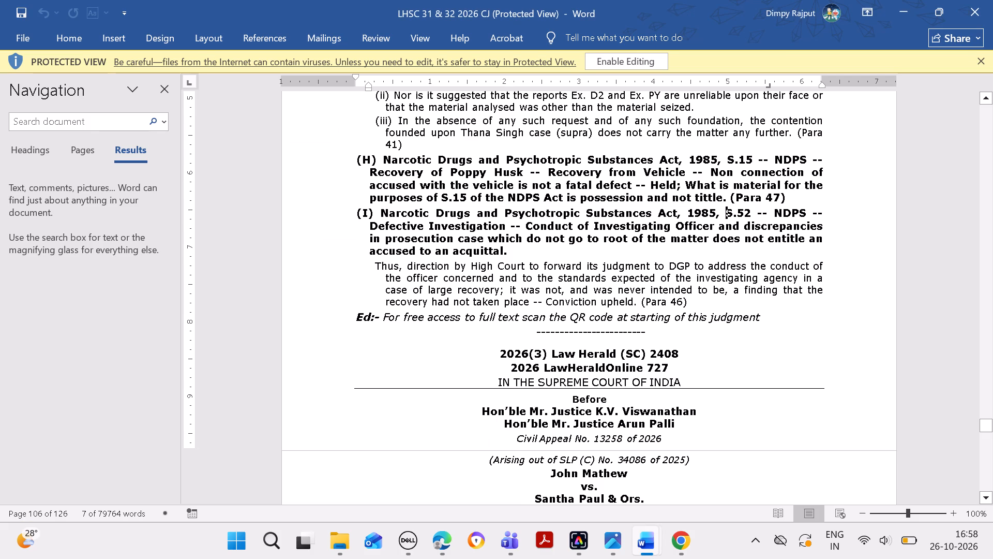
left_click_drag(735, 210, 744, 210)
key("ctrl+c")
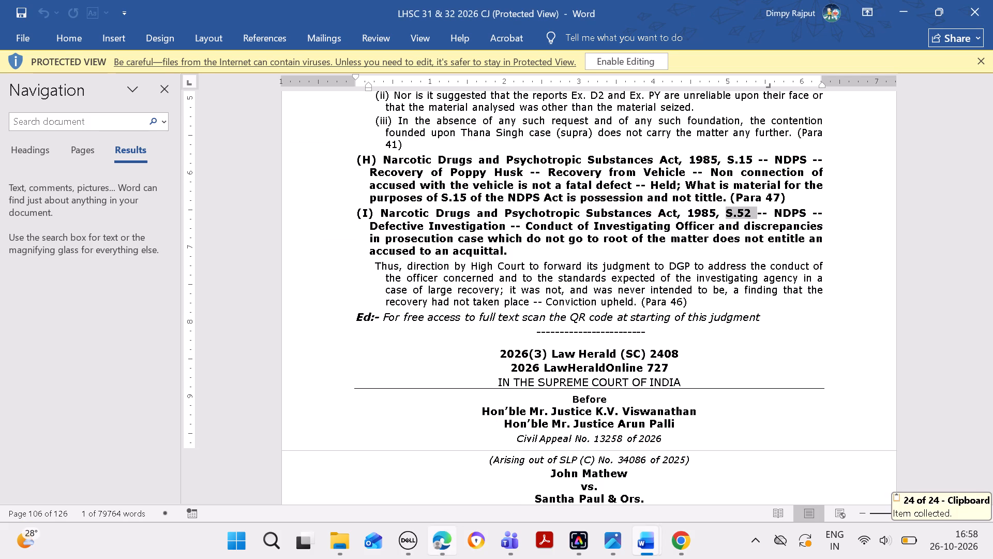
left_click(439, 542)
left_click(507, 174)
key("ctrl+v")
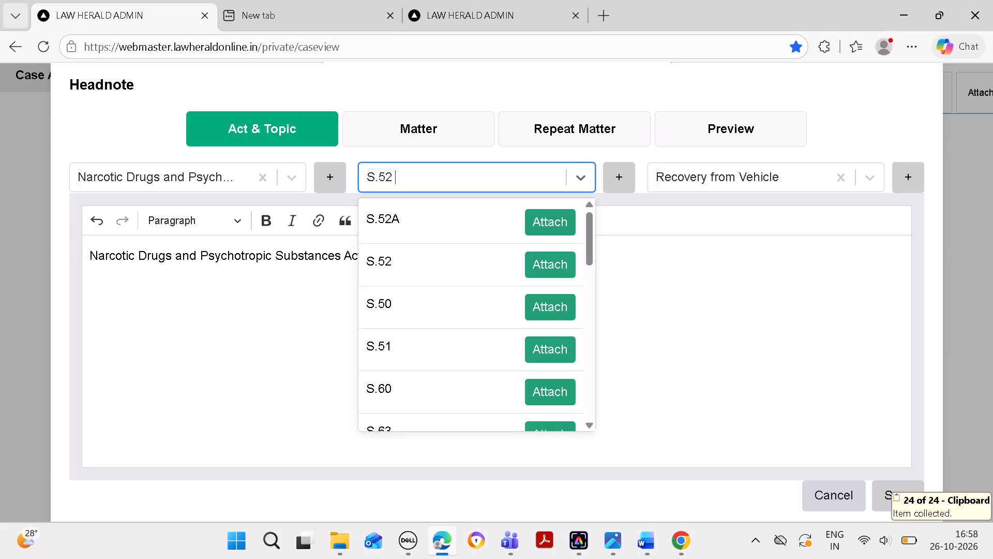
left_click(554, 260)
left_click_drag(763, 303, 768, 302)
key("space")
Copy "NDPS -- Defective Investigation" from headnote (I) in the Word document and add it as a new topic in Law Herald Admin.
left_click(649, 534)
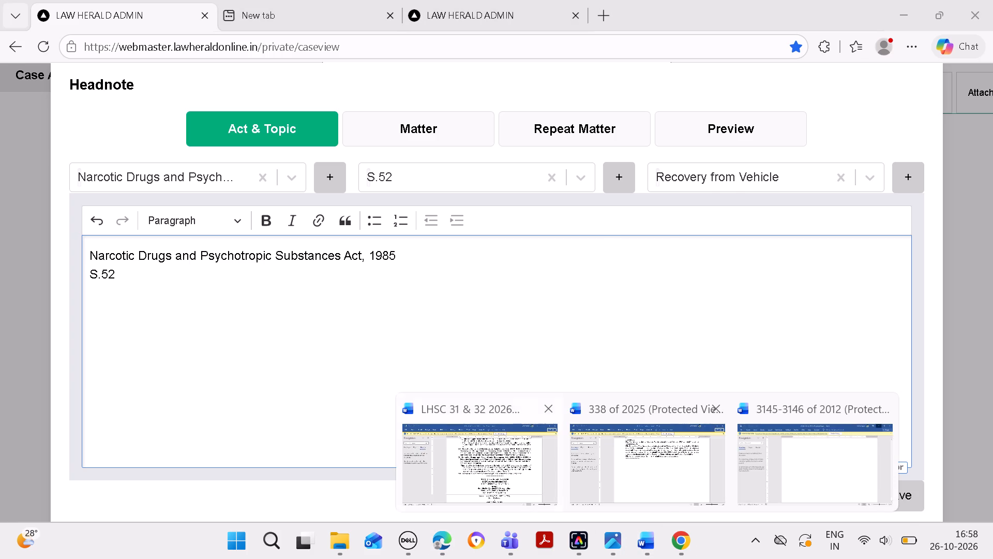
left_click(481, 459)
left_click_drag(774, 212, 824, 212)
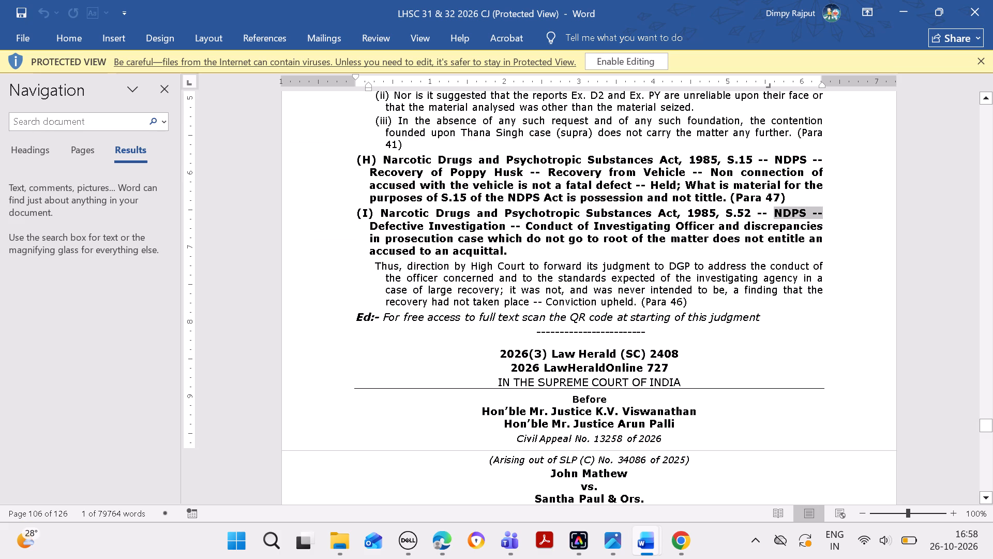
left_click_drag(824, 212, 515, 222)
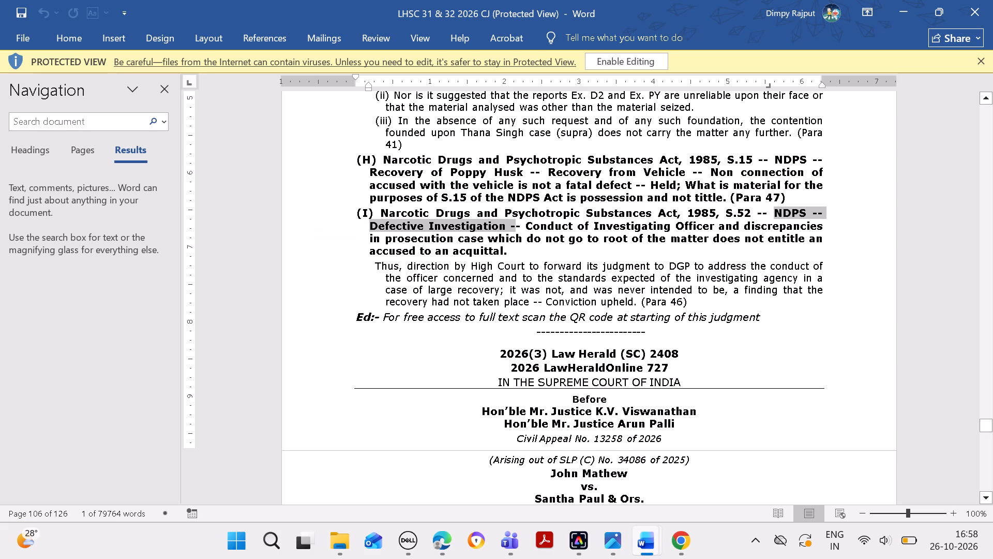
left_click_drag(515, 222, 507, 219)
key("ctrl+c")
left_click(439, 535)
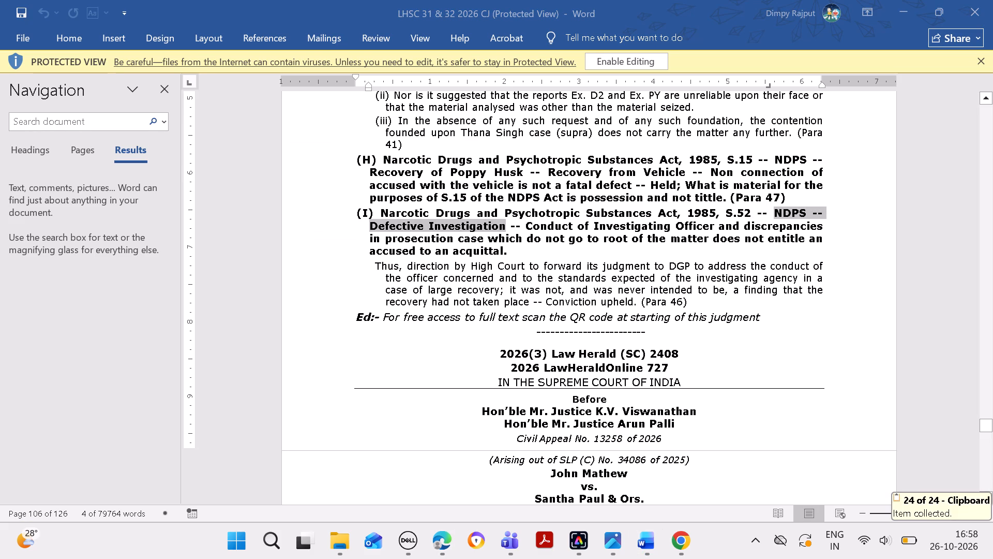
left_click(446, 533)
left_click(746, 166)
key("ctrl+v")
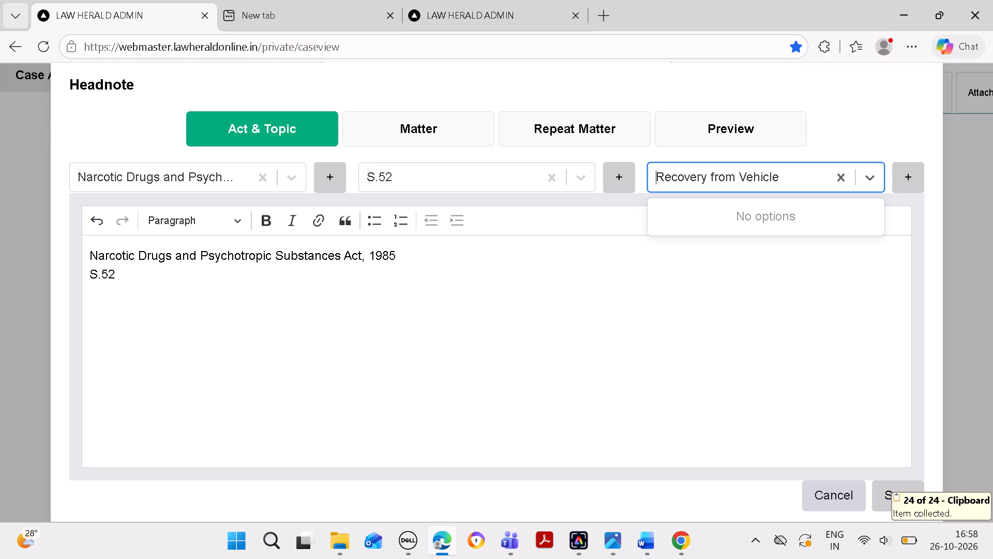
left_click(910, 176)
left_click(575, 283)
key("ctrl+v")
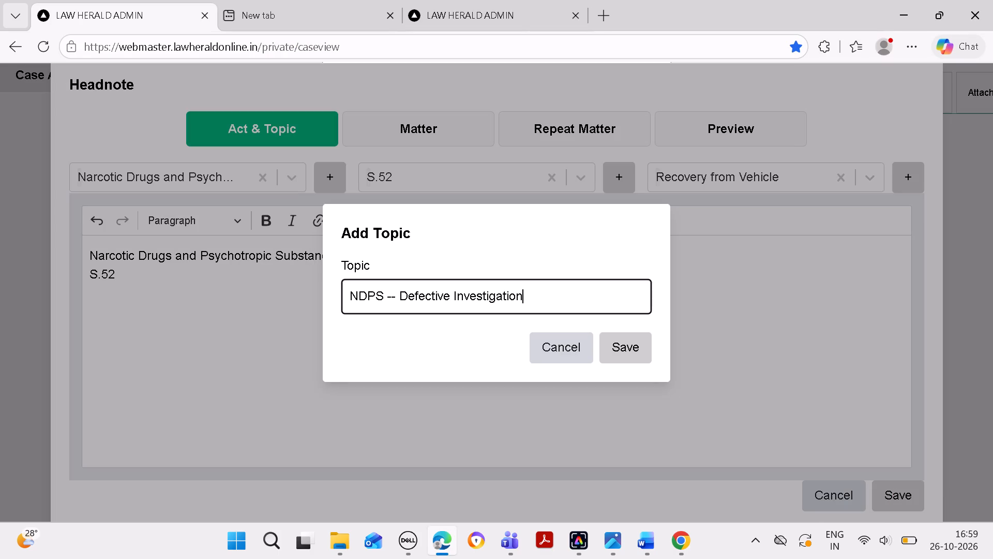
left_click(626, 354)
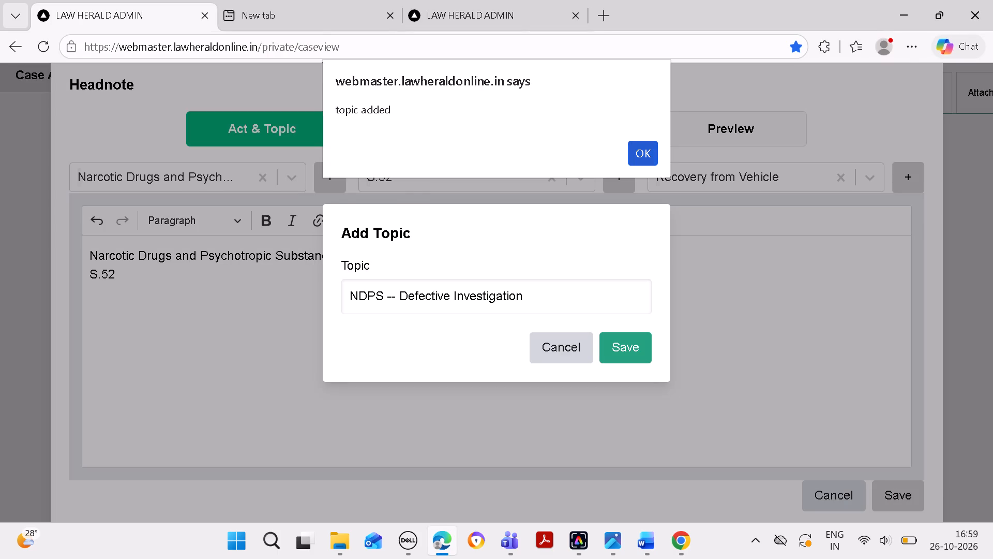
left_click(639, 156)
Find the topic "NDPS -- Defective Investigation" and attach it to the new headnote.
left_click(729, 173)
key("ctrl+v")
key("BackSpace")
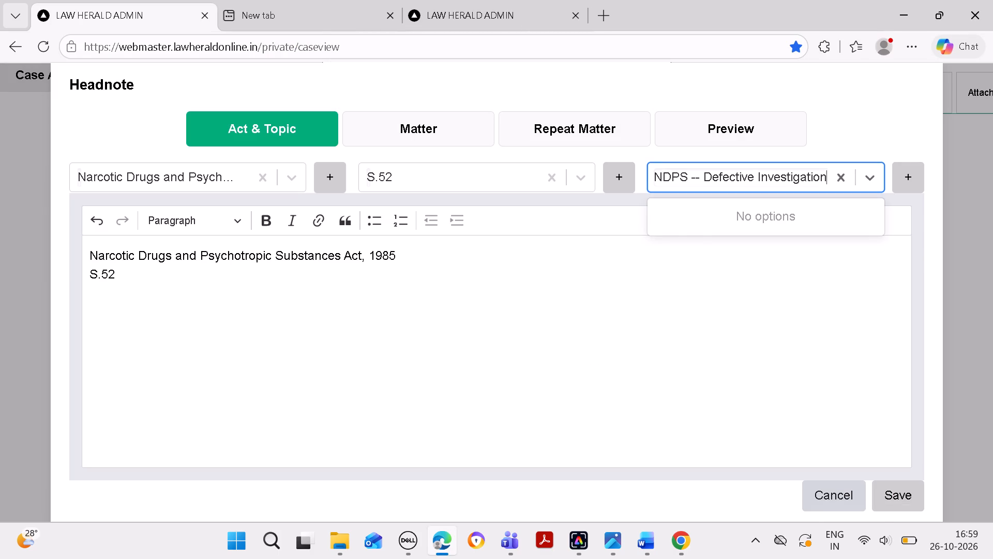
key("BackSpace")
left_click(841, 230)
left_click_drag(653, 305, 640, 305)
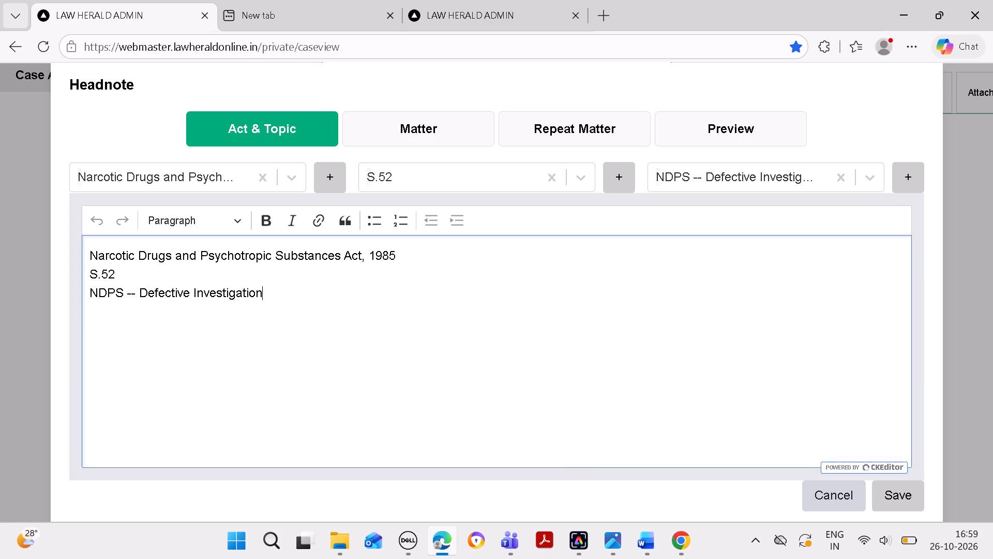
Copy headnote (I)'s "Conduct of Investigating Officer..." passage from Word into the Matter section and remove its bold formatting.
left_click(635, 542)
left_click(637, 546)
left_click(534, 469)
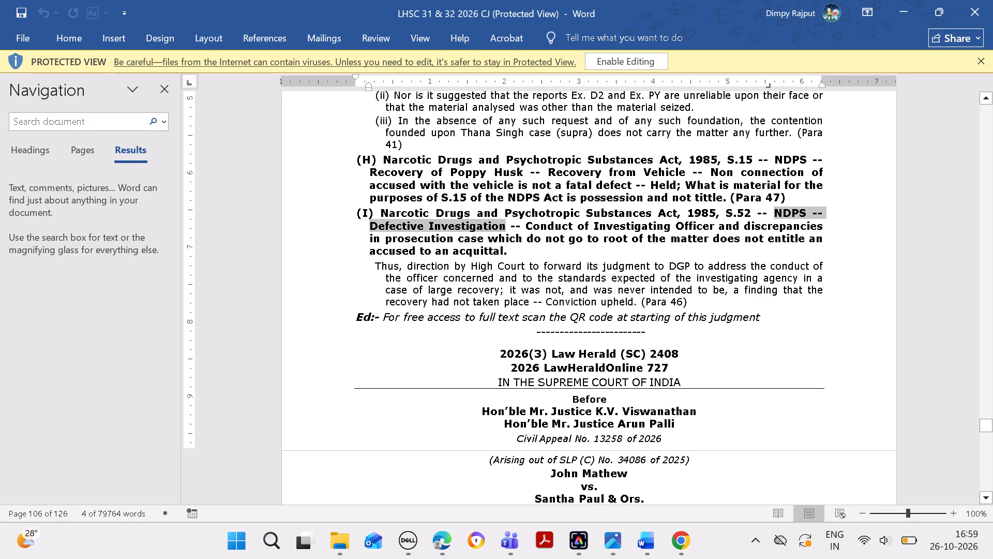
left_click_drag(525, 222, 542, 250)
key("ctrl+c")
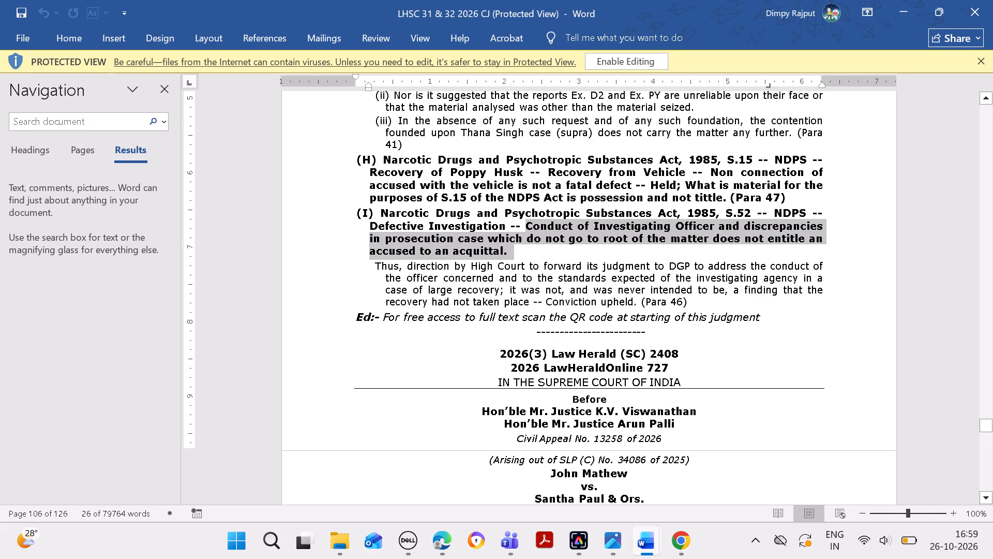
left_click(444, 539)
left_click(471, 115)
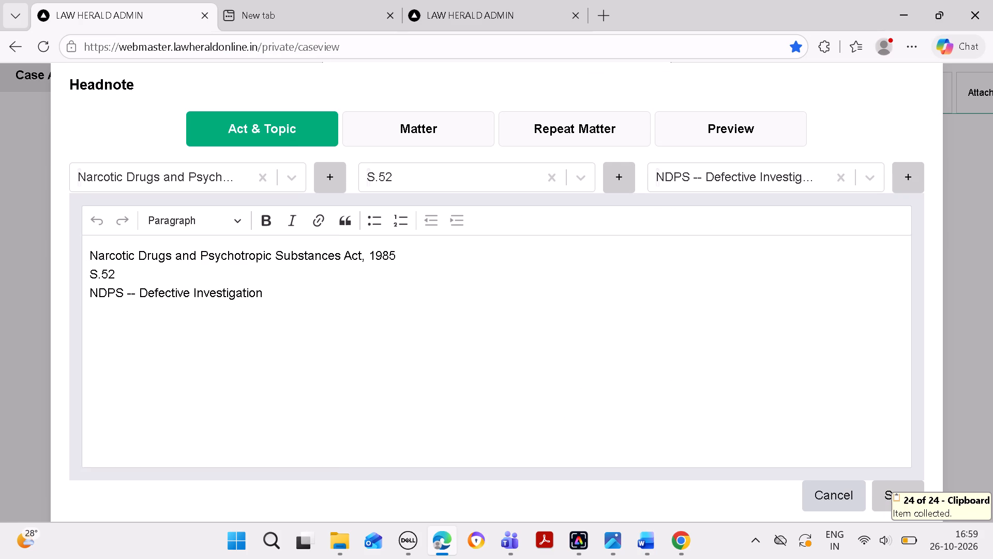
left_click(471, 277)
key("ctrl+v")
key("ctrl+a")
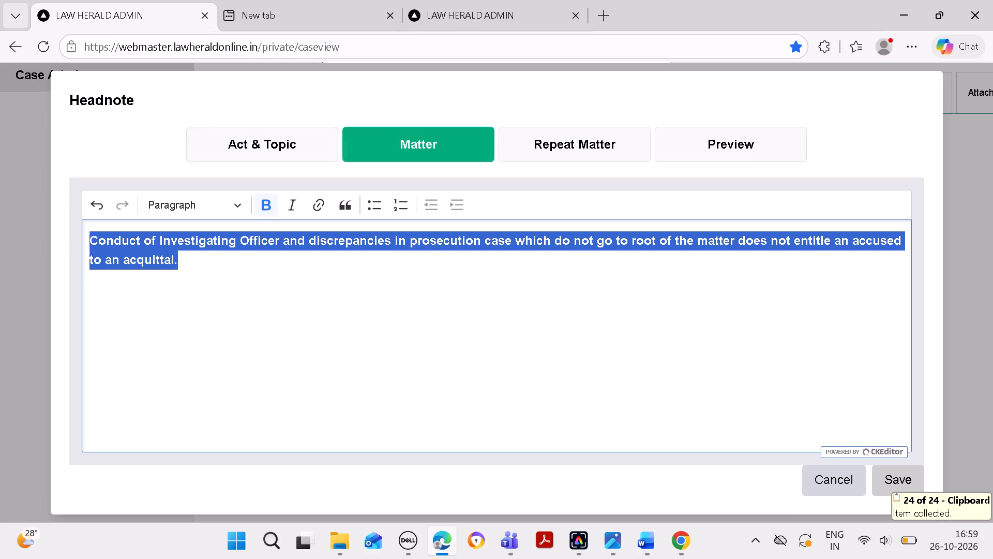
key("ctrl+b")
double_click(485, 301)
Join the Act & Topic lines into one line, adding "--" between "S.52" and "NDPS -- Defective Investigation".
left_click(305, 139)
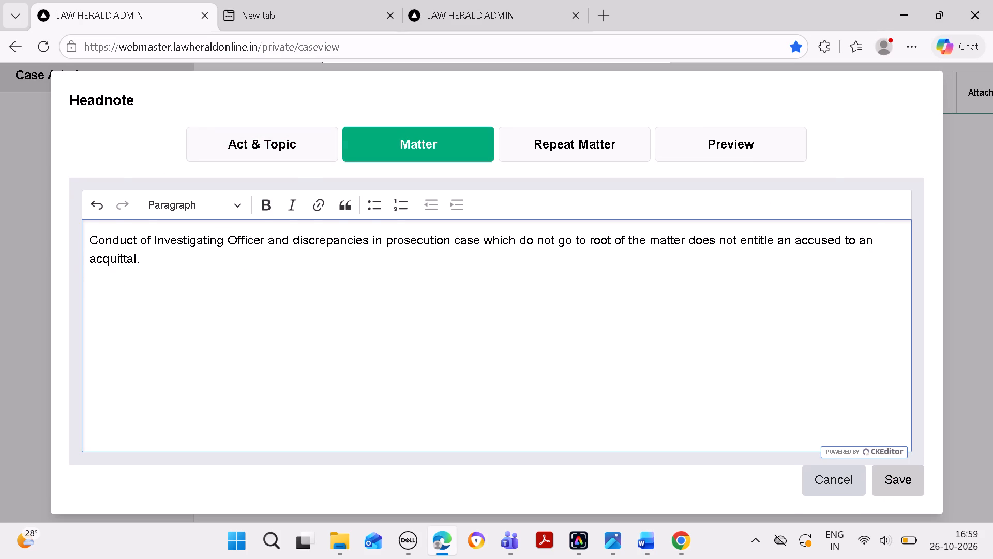
left_click(90, 273)
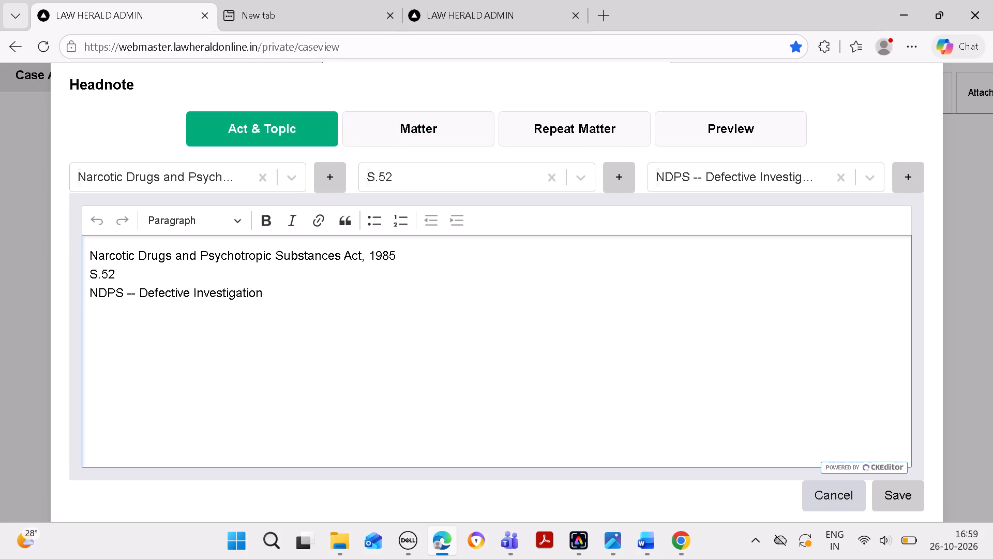
key("BackSpace")
left_click(90, 274)
key("BackSpace")
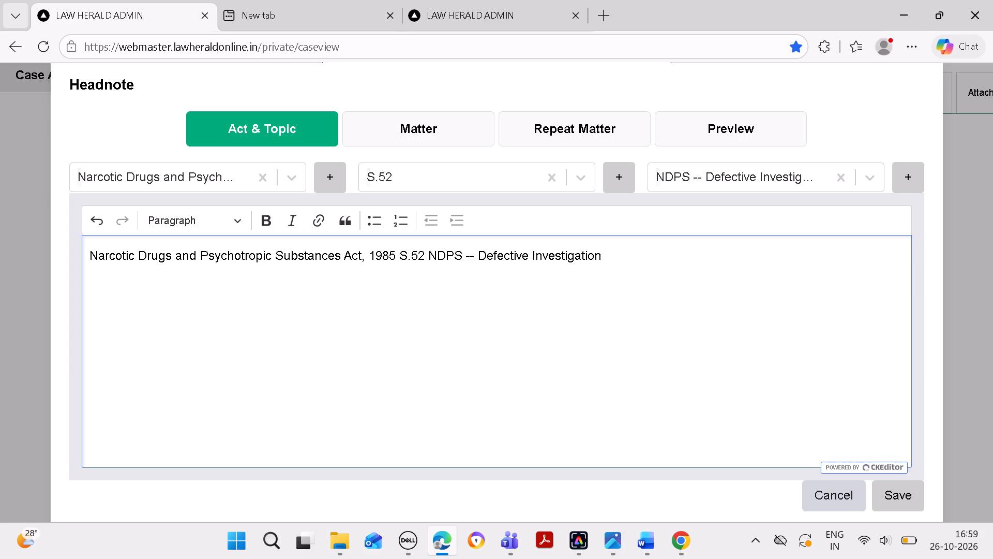
type("--")
key("space")
key("BackSpace")
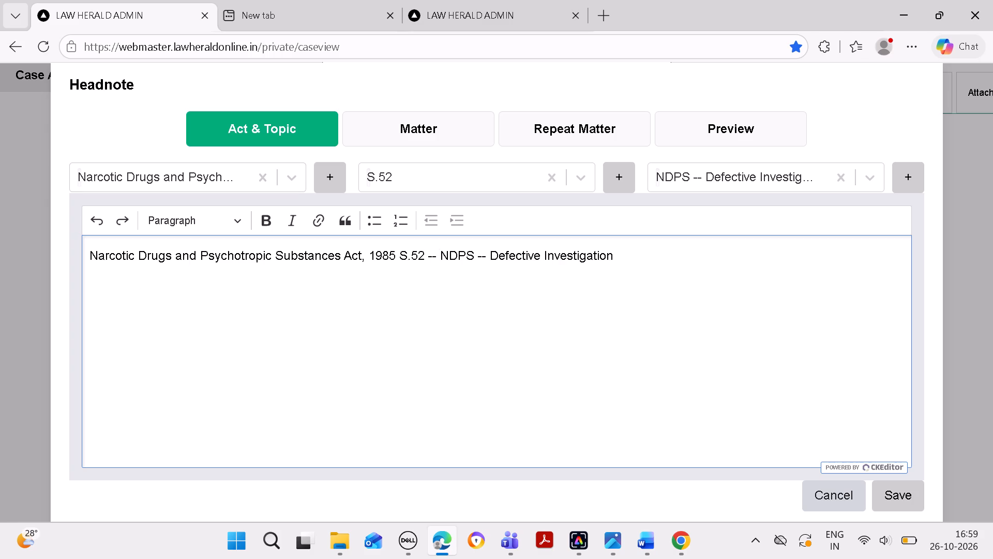
Copy the "Thus, direction by High Court..." paragraph ending in "(Para 46)" from Word into the Repeat Matter and save headnote (I).
left_click(428, 137)
left_click(639, 541)
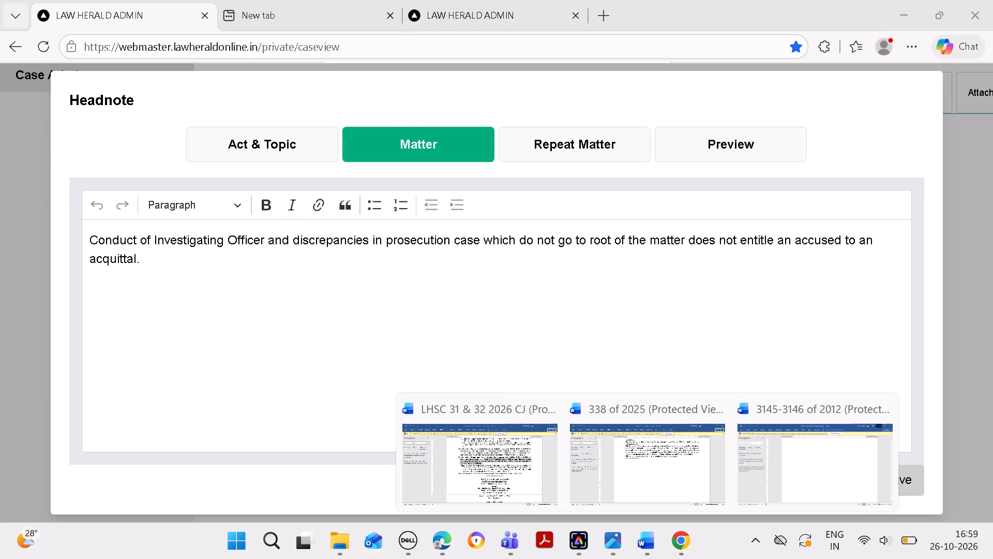
left_click(529, 468)
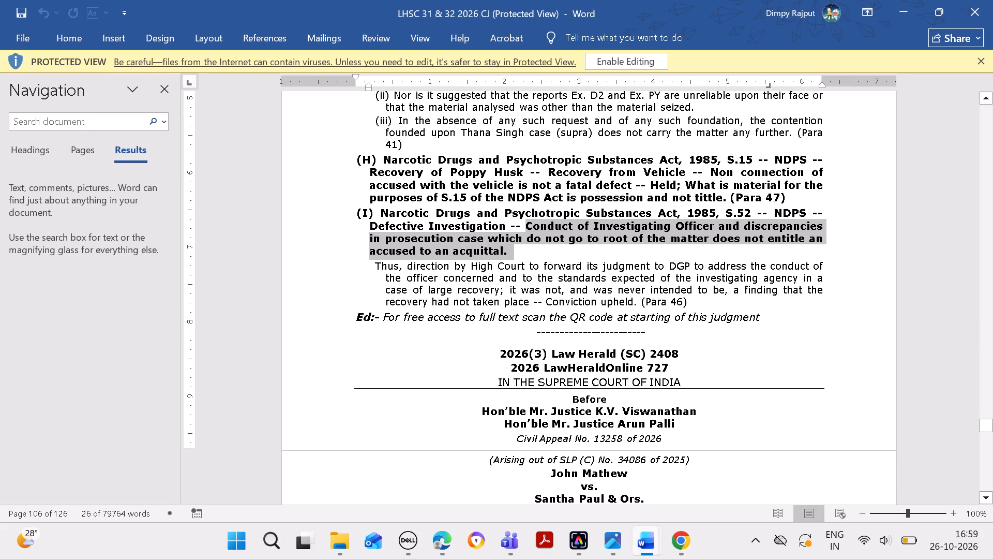
left_click_drag(375, 260, 702, 301)
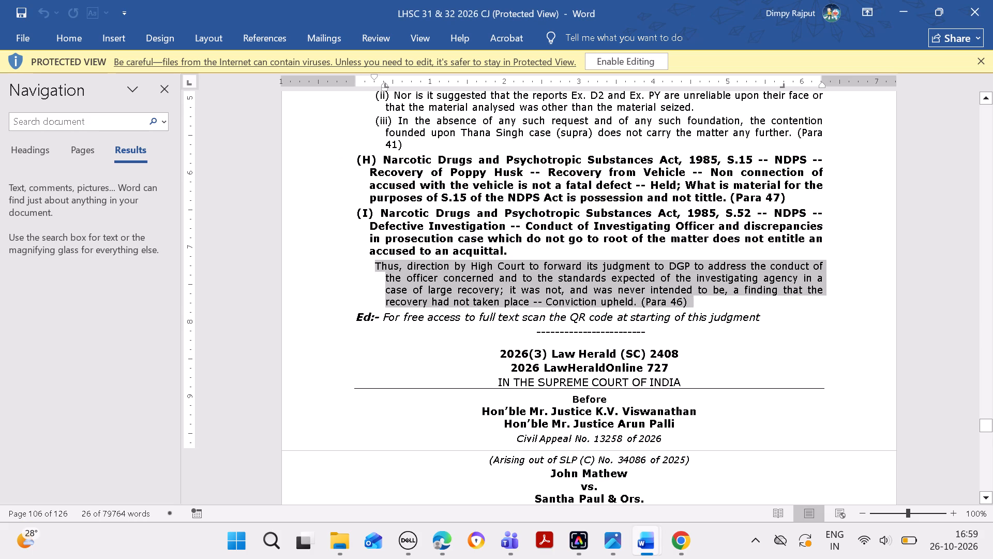
key("ctrl+c")
left_click(444, 536)
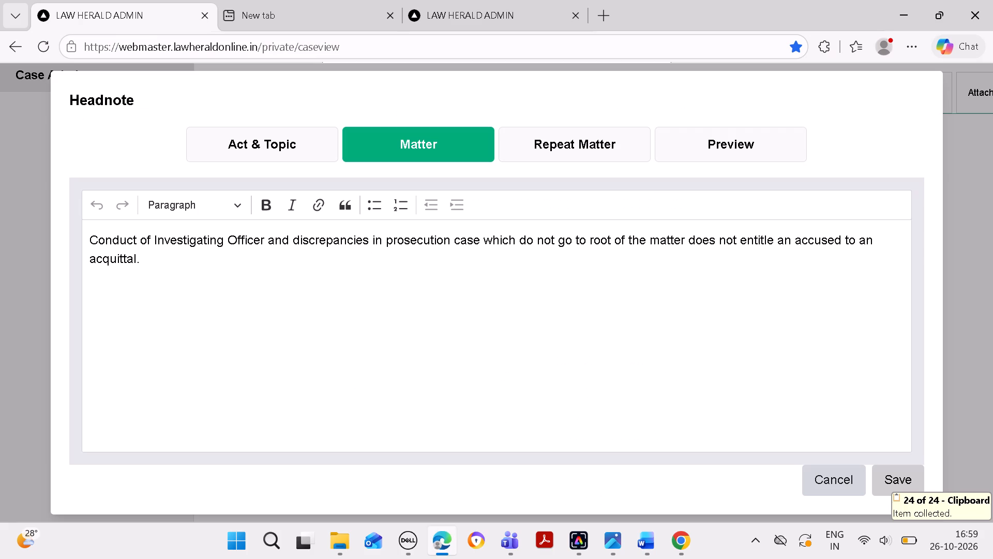
left_click(566, 140)
left_click(479, 304)
key("ctrl+v")
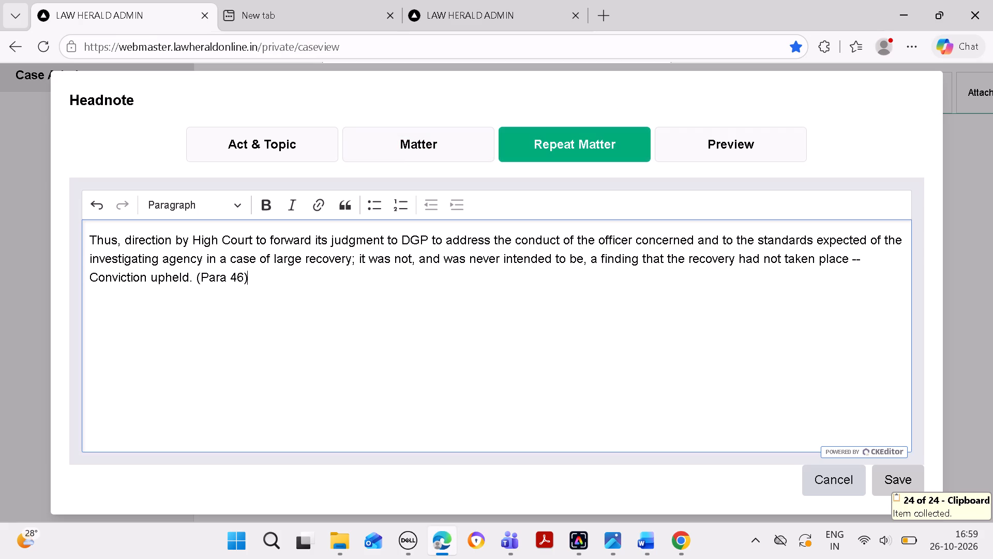
left_click(898, 486)
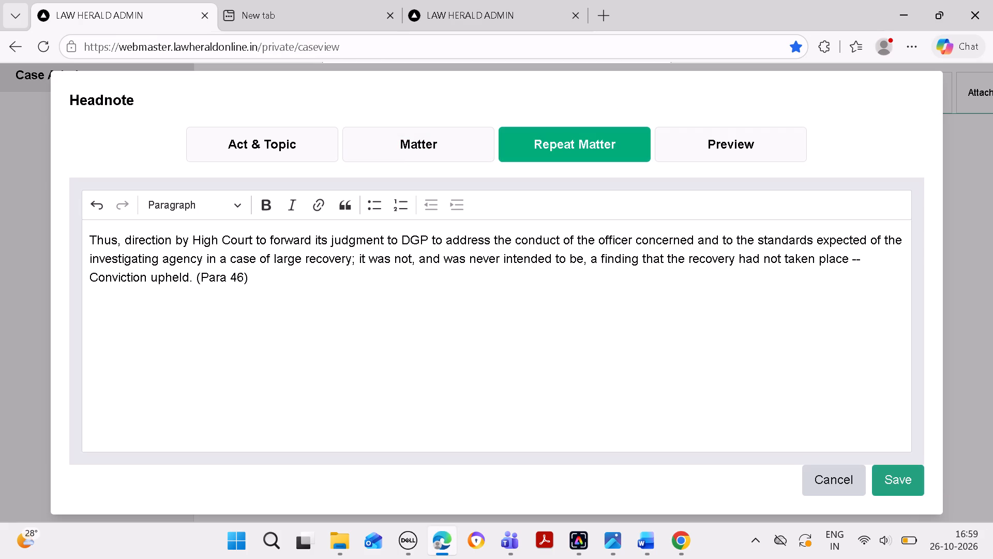
left_click(648, 158)
Check the saved Head Notes list for the case and return to the "LHSC 31 & 32 2026 CJ" document in Word.
scroll(640, 283, "down", 2)
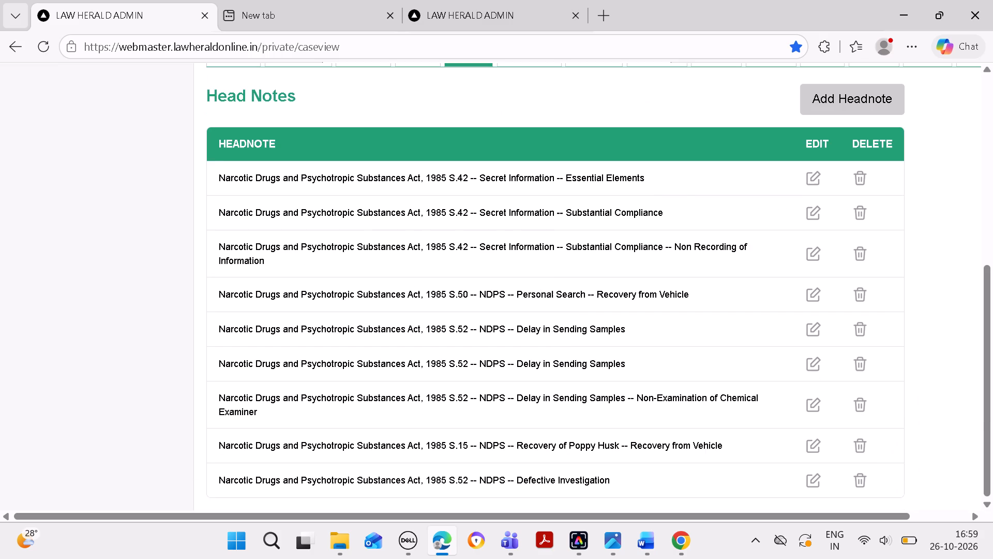
scroll(644, 293, "down", 8)
left_click(650, 539)
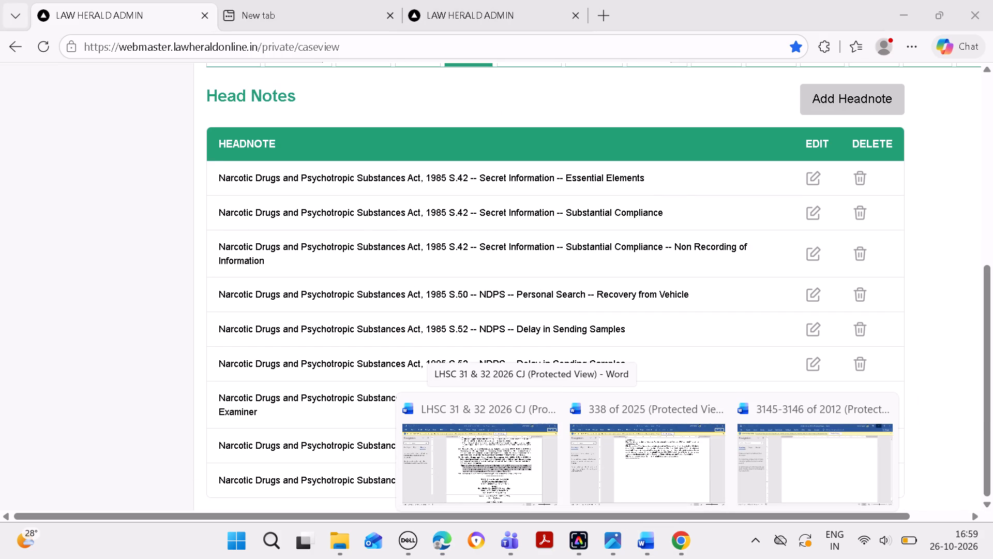
left_click(512, 462)
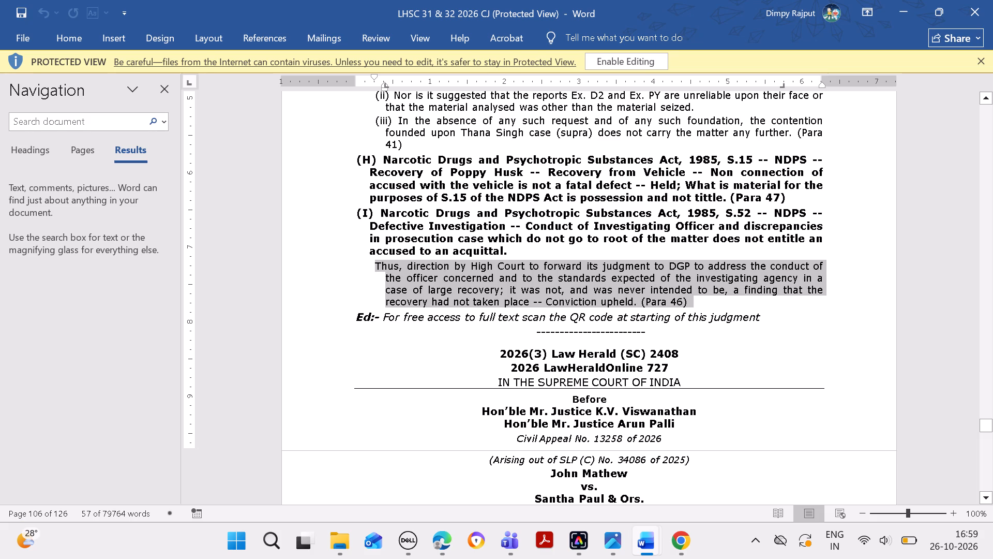
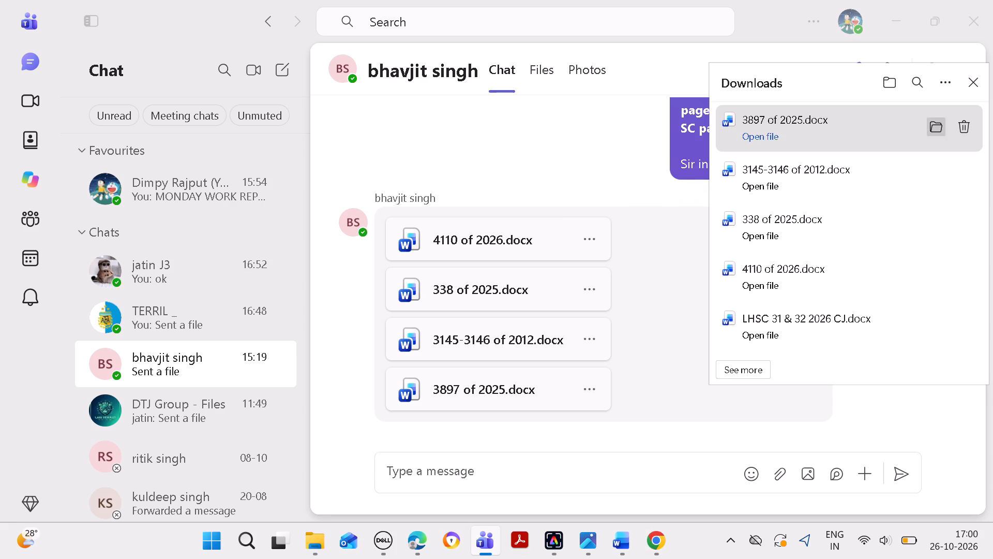
Open the downloaded "3897 of 2025" document in Word and check its case title against the Law Herald case details.
key("Return")
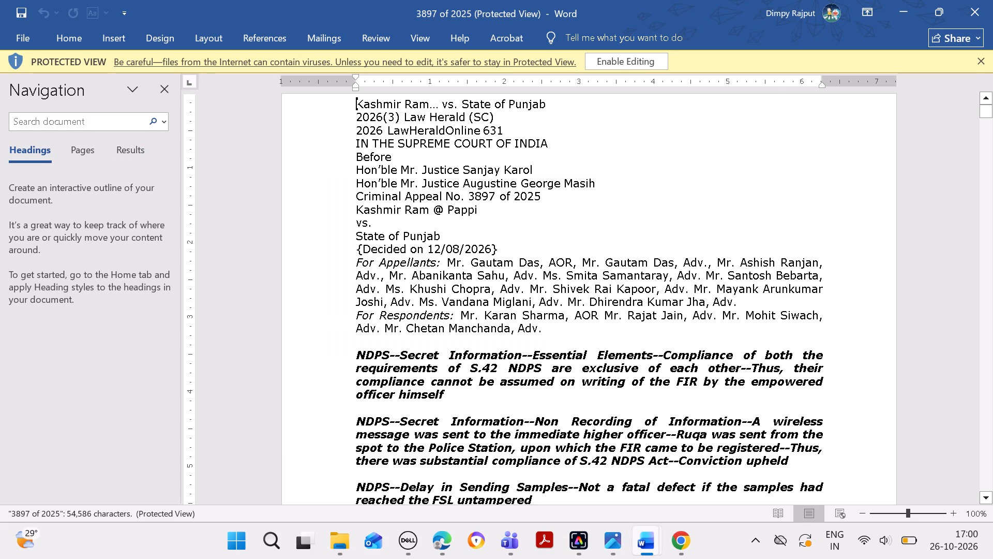
left_click(447, 534)
scroll(460, 432, "up", 2)
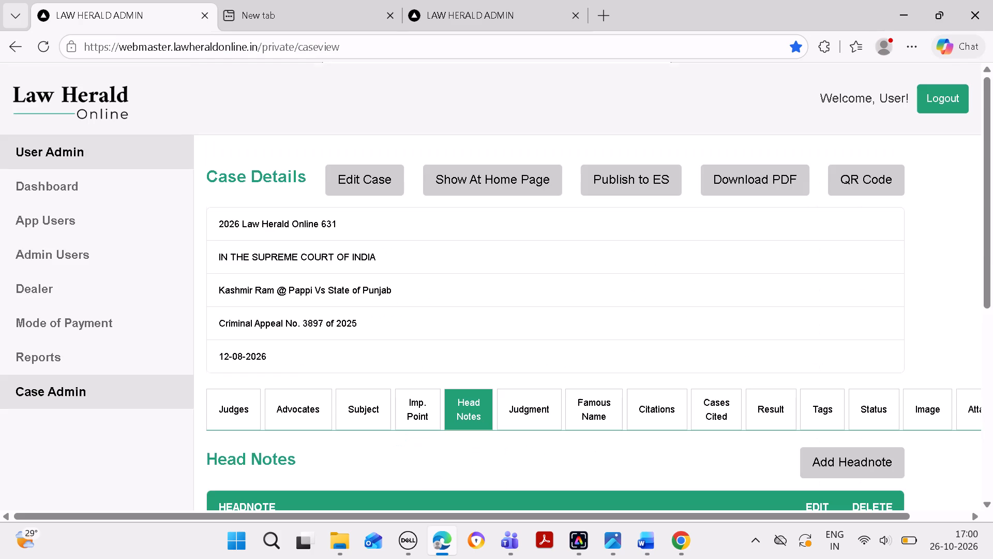
scroll(460, 431, "up", 1)
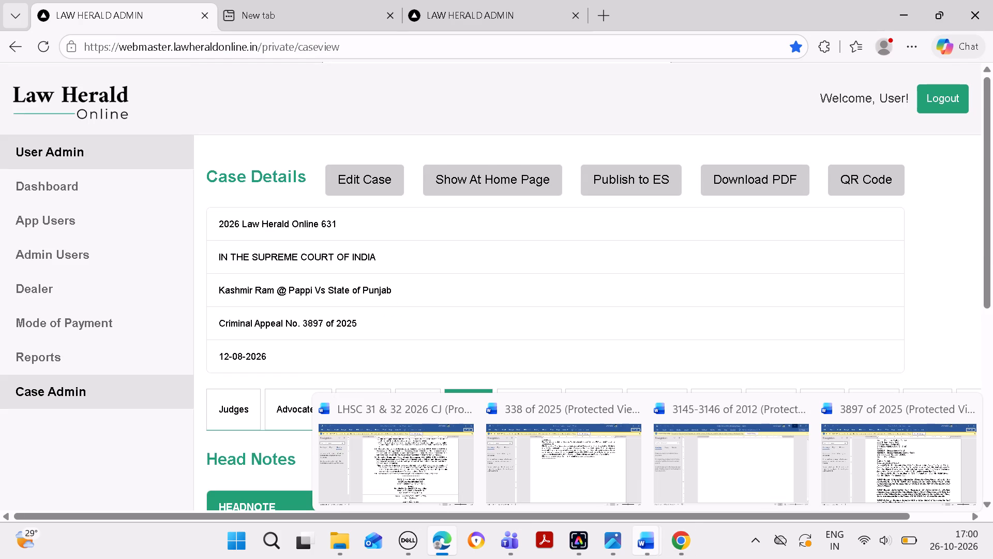
left_click(842, 467)
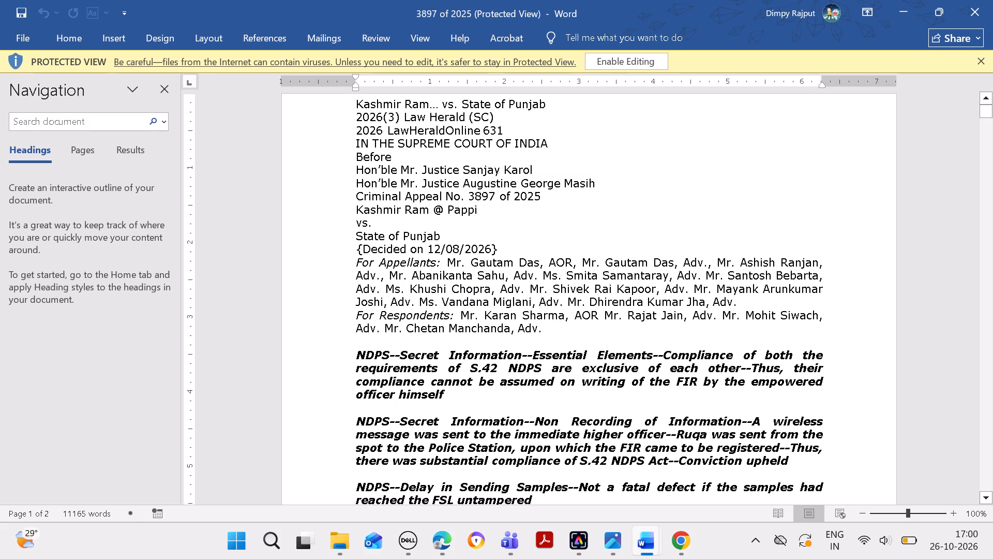
Compare the document's opening NDPS points with the case's Subject and Important Points entries in Law Herald.
key("Down")
key("Down")
key("Down")
key("Down")
key("Down")
key("Down")
key("Down")
key("Down")
key("Down")
key("Down")
key("Down")
key("Down")
key("Down")
key("Down")
key("Down")
key("Down")
key("Down")
key("Down")
key("Down")
key("Down")
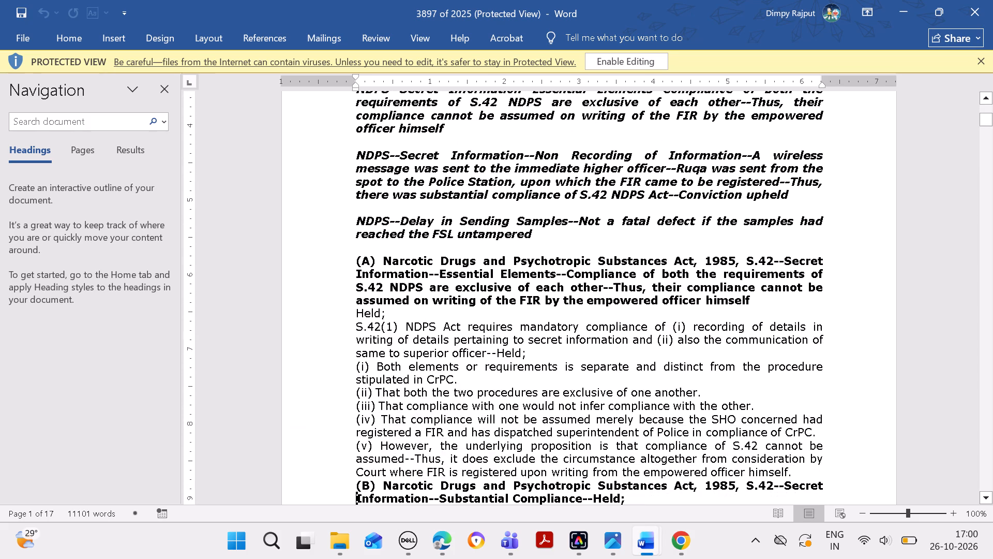
left_click(453, 540)
left_click(447, 538)
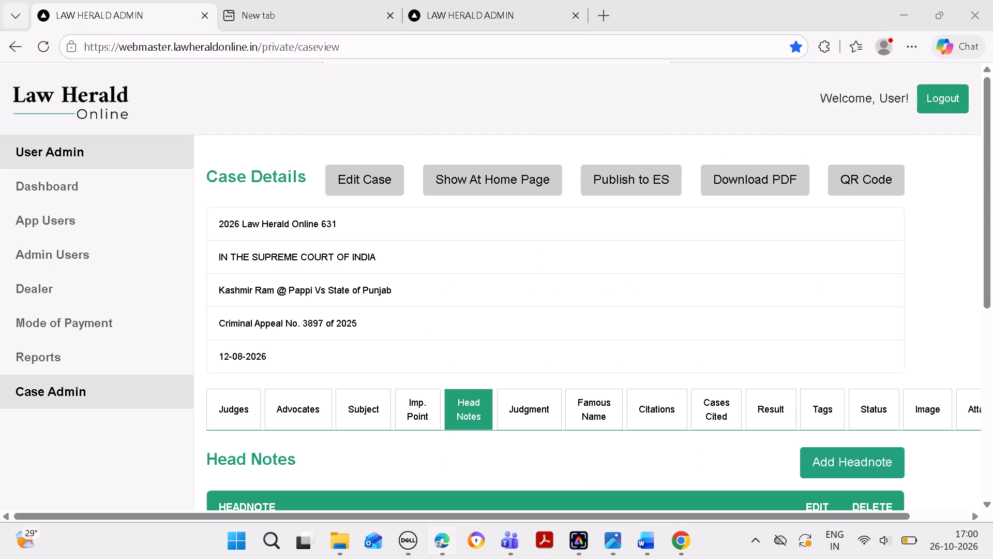
left_click(333, 411)
left_click(375, 415)
scroll(368, 406, "down", 4)
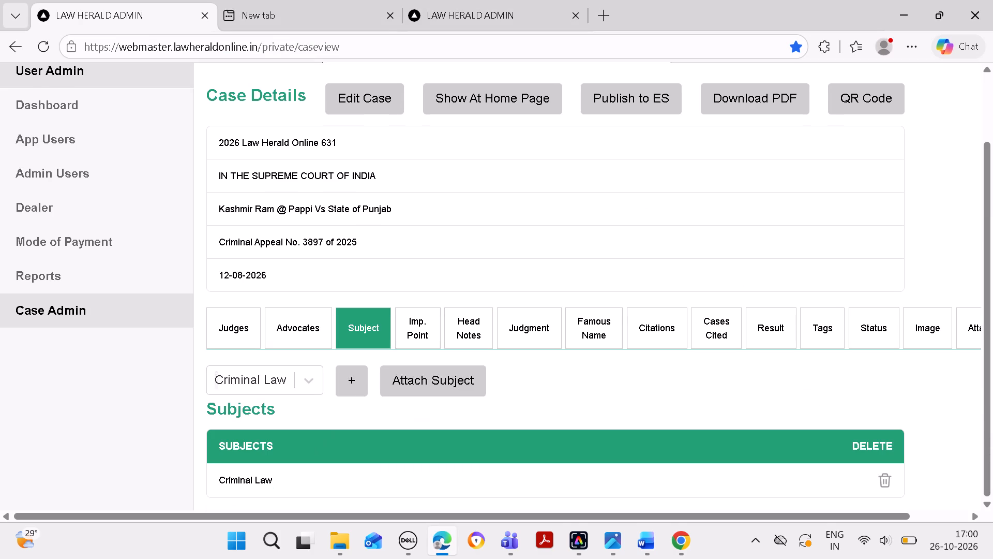
left_click(427, 332)
scroll(423, 332, "down", 5)
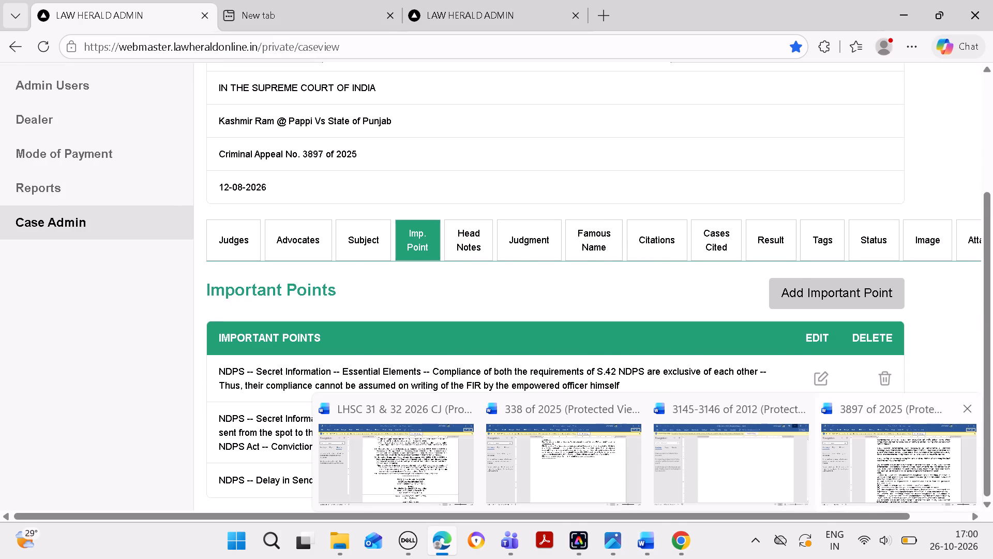
Read headnotes (A) to (I) in the "3897 of 2025" document and check them against the case's Head Notes list in Law Herald.
left_click(913, 447)
key("Down")
key("Down")
key("Down")
key("Down")
key("Down")
key("Down")
key("Down")
key("Down")
key("Down")
key("Down")
key("Down")
key("Down")
key("Down")
key("Down")
key("Down")
key("Down")
key("Down")
key("Down")
key("Down")
key("Down")
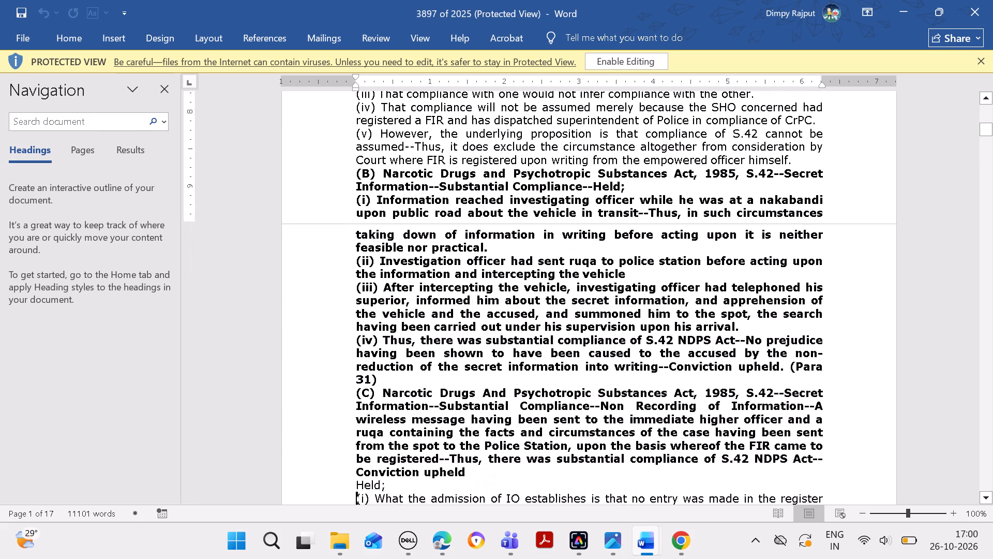
key("Down")
key("Down")
key("Down")
key("Down")
key("Down")
key("Down")
key("Down")
key("Down")
key("Down")
key("Down")
key("Down")
key("Down")
key("Down")
key("Down")
key("Down")
key("Down")
key("Down")
key("Down")
key("Down")
key("Down")
key("Down")
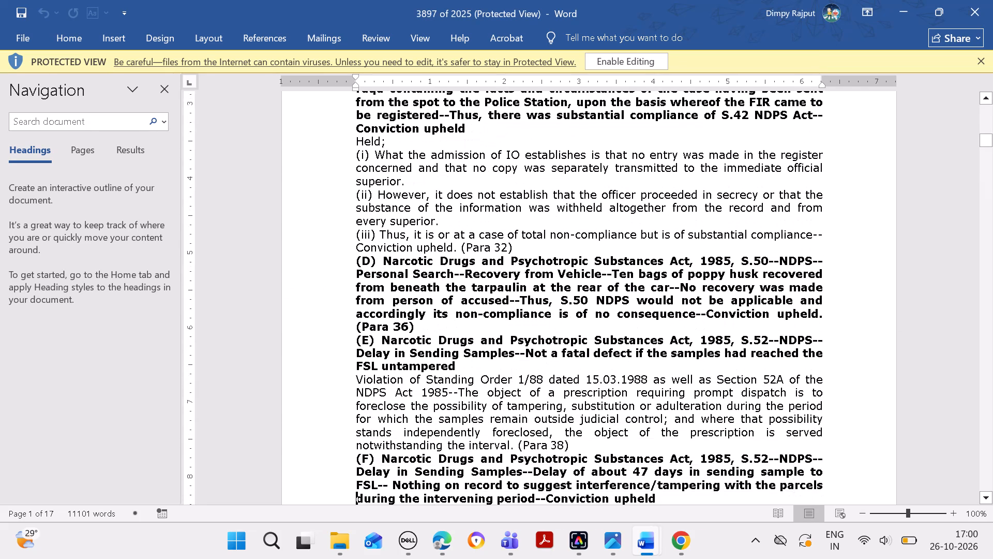
key("Down")
key("Down")
key("Down")
key("Down")
key("Down")
key("Down")
key("Down")
key("Down")
key("Down")
key("Down")
key("Down")
key("Down")
key("Down")
key("Down")
key("Down")
key("Down")
key("Down")
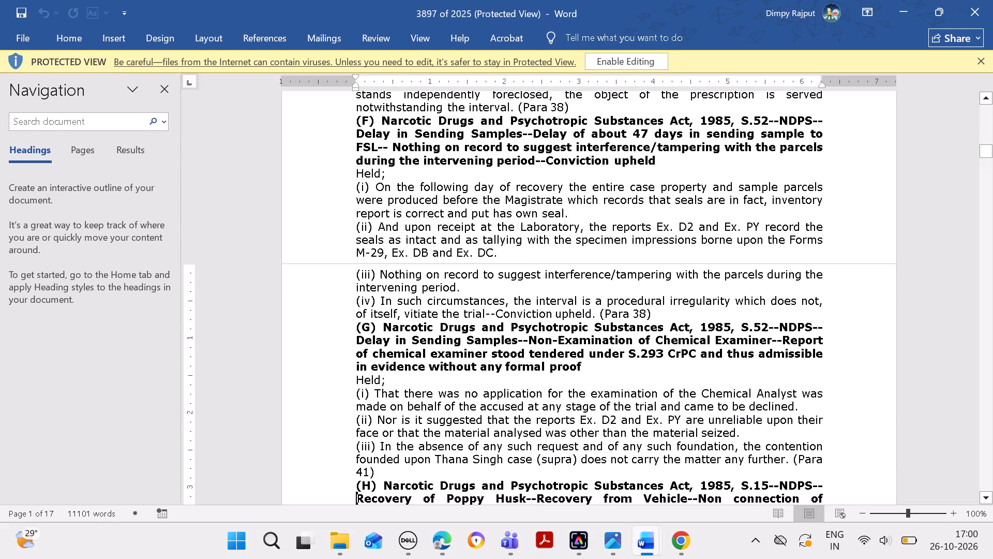
key("Down")
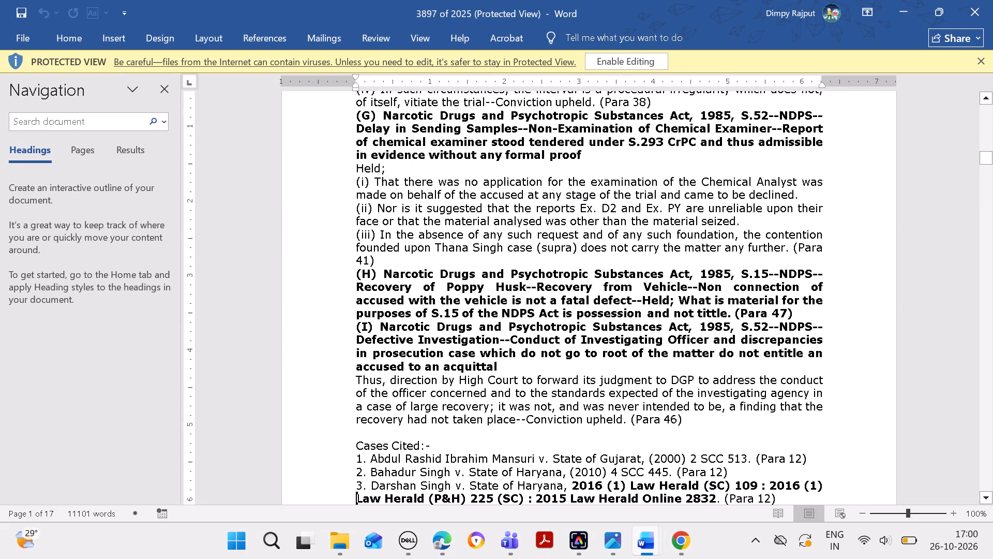
key("Down")
key("Down")
key("Down")
key("Down")
key("Down")
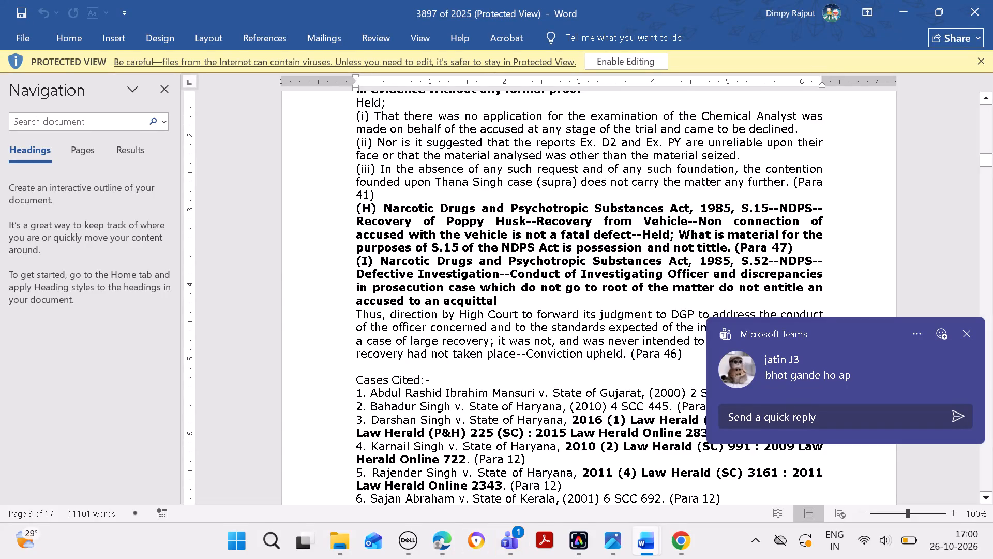
left_click(441, 540)
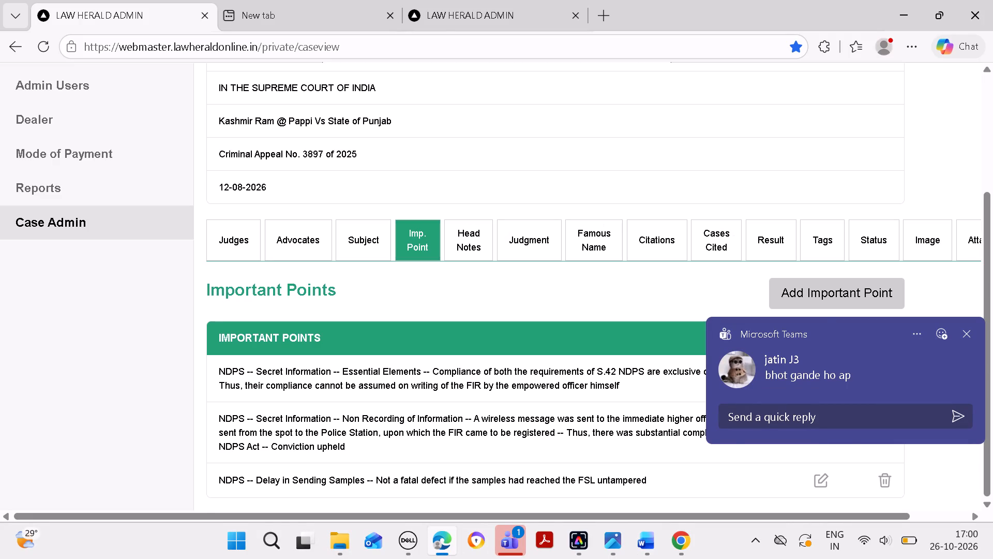
left_click(473, 244)
left_click(968, 333)
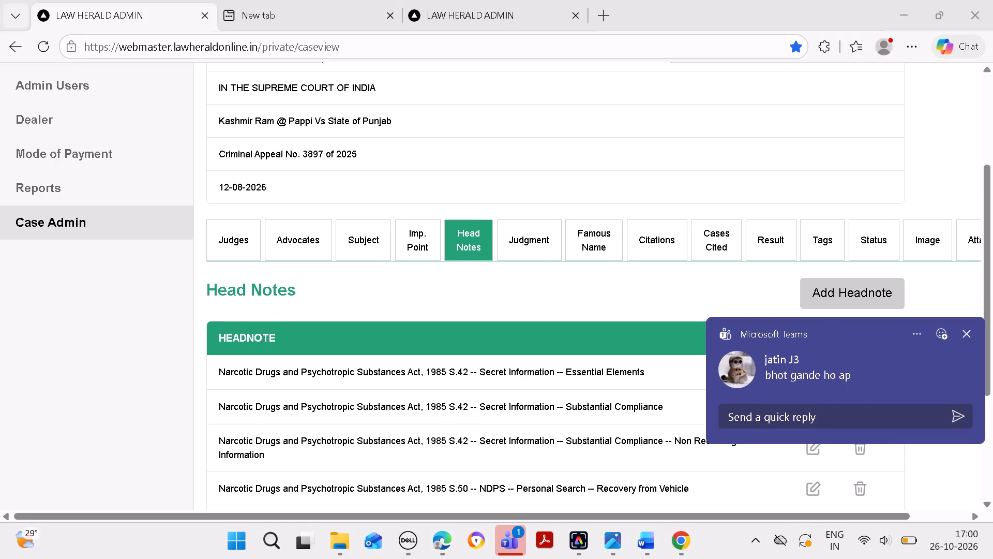
scroll(858, 363, "down", 4)
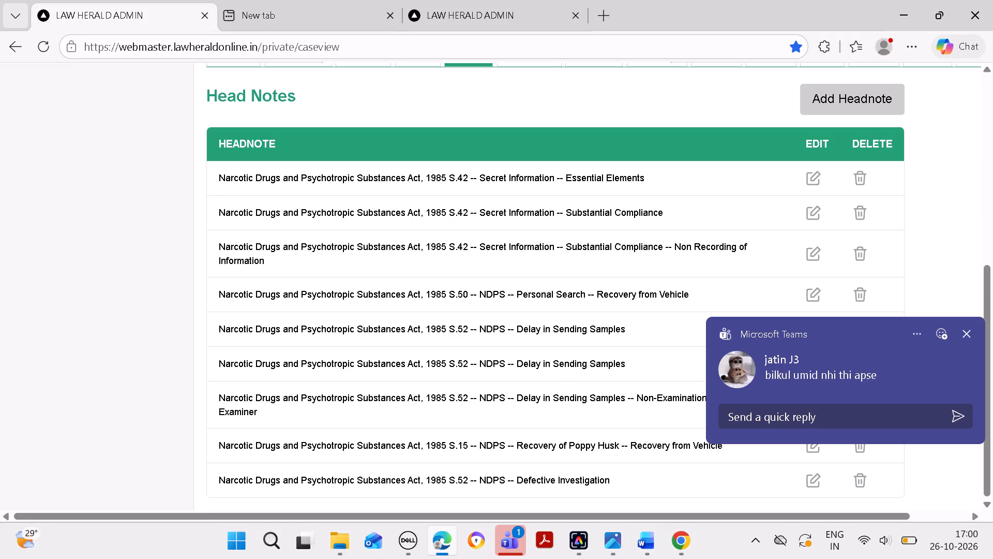
left_click(965, 336)
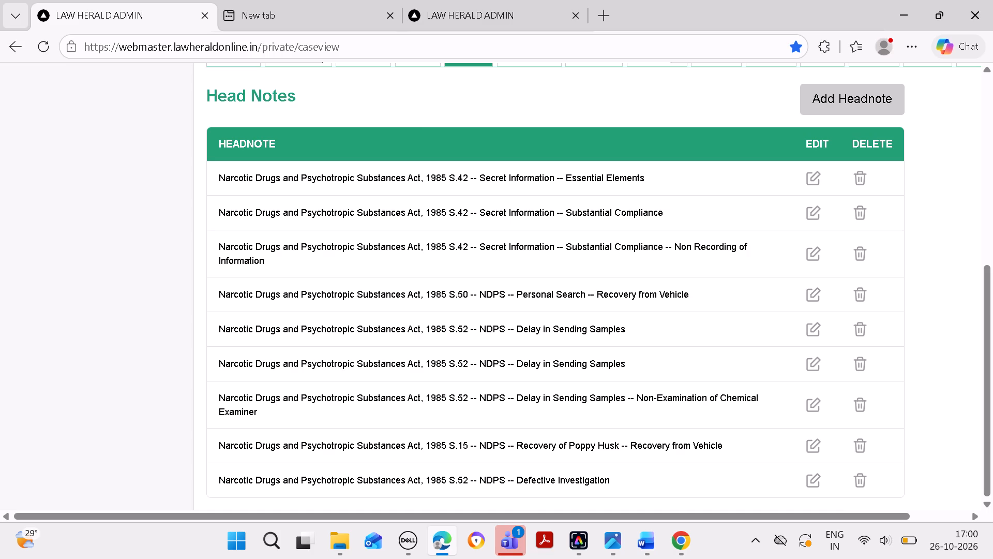
Review the Repeat Matter of the "Delay in Sending Samples -- Non-Examination of Chemical Examiner" headnote and save the headnote again.
left_click(810, 405)
left_click(569, 129)
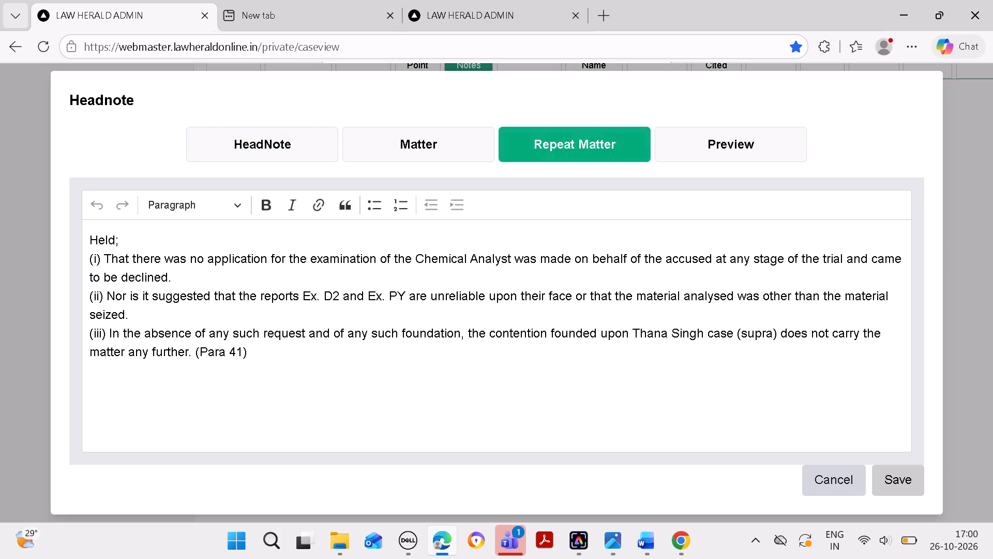
left_click(892, 469)
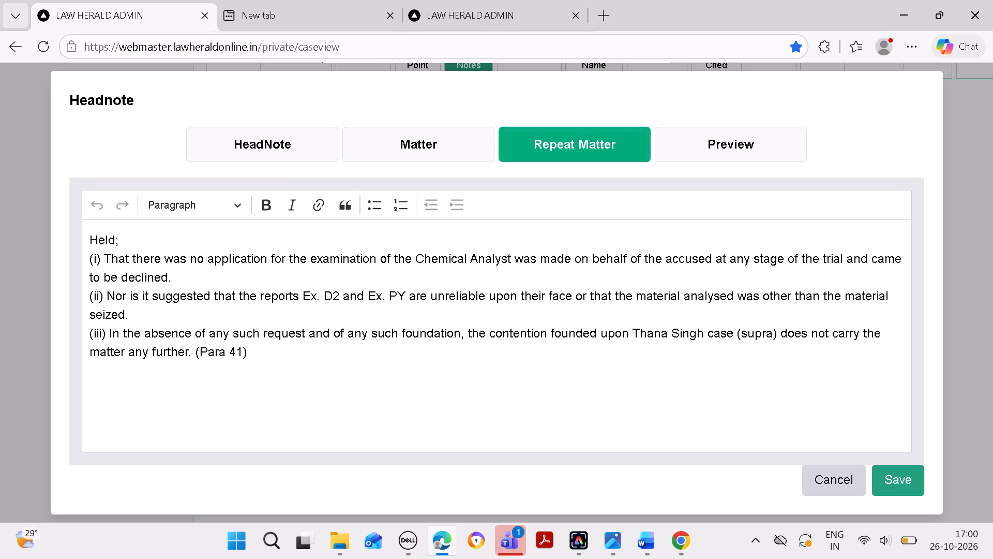
left_click(901, 472)
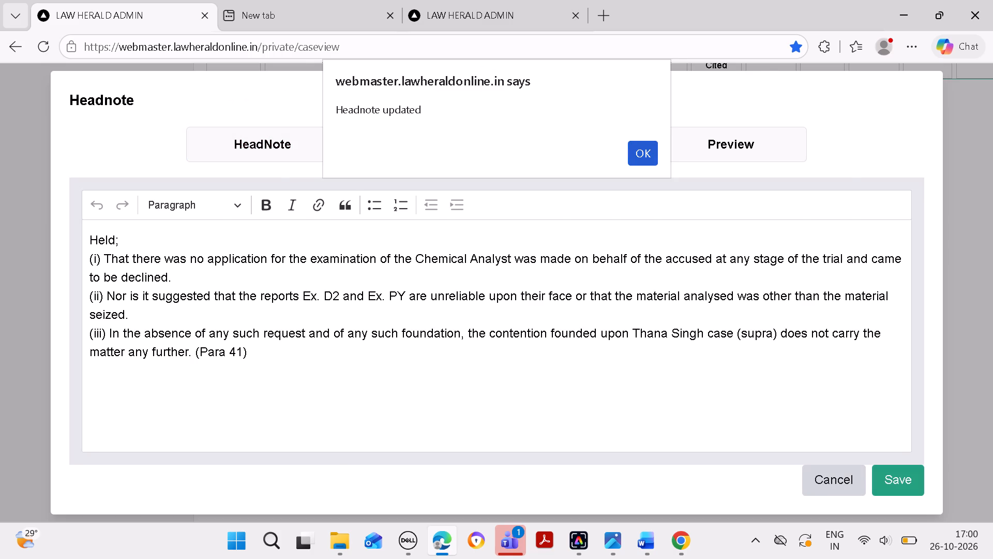
left_click(648, 157)
scroll(672, 251, "down", 8)
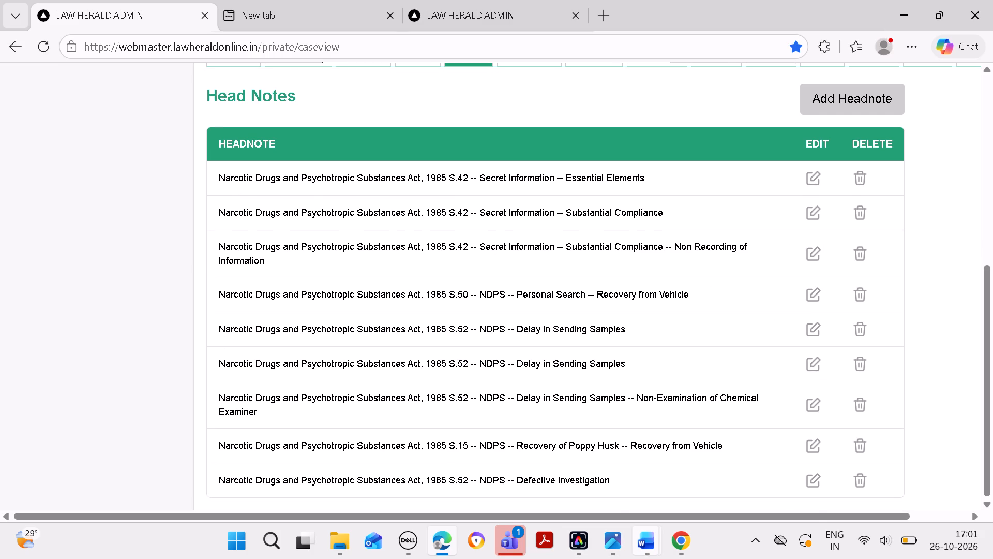
Switch to the "3897 of 2025" document in Word and examine its Cases Cited list down to the start of the judgment.
left_click(899, 469)
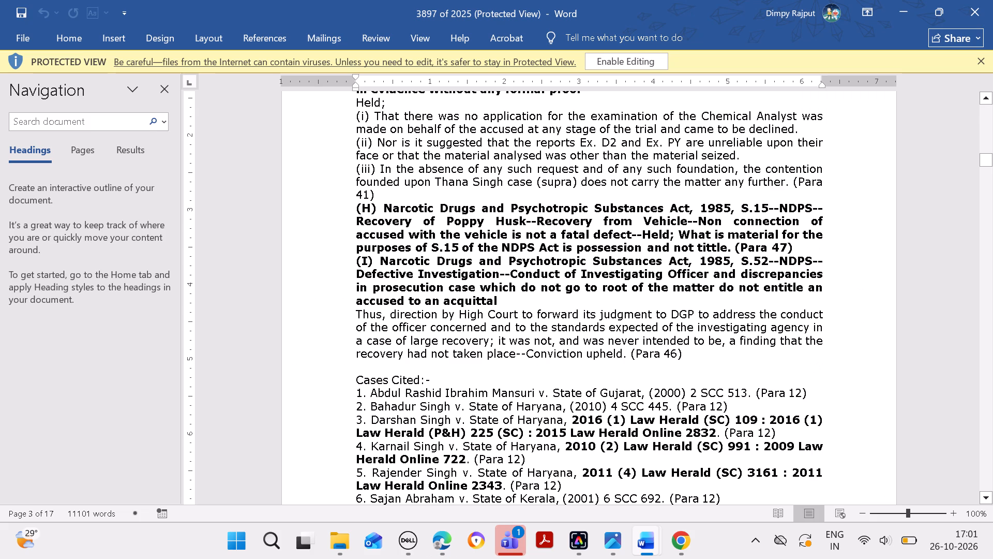
key("Down")
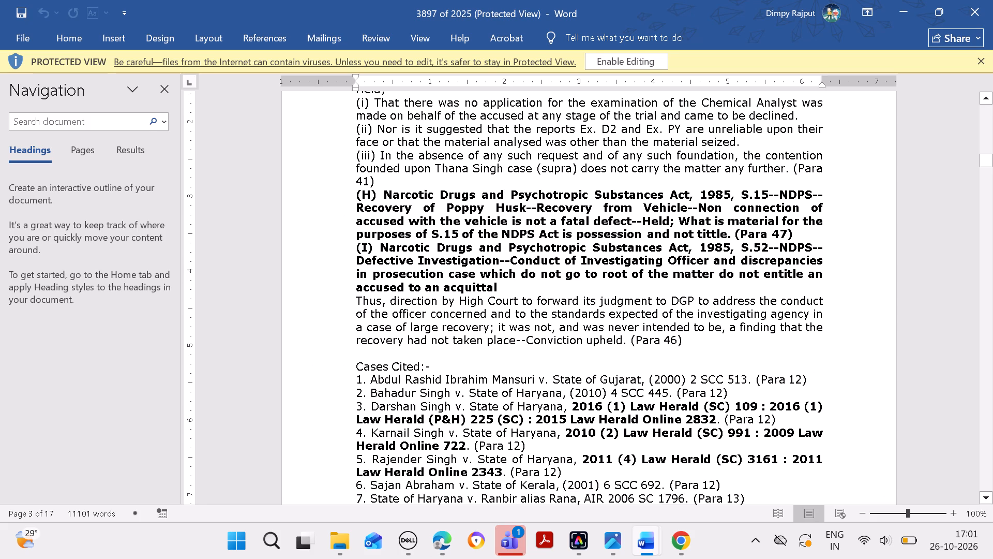
key("Down")
key("Down")
key("Down")
key("Down")
key("Down")
key("Down")
key("Down")
key("Down")
key("Down")
key("Down")
key("Down")
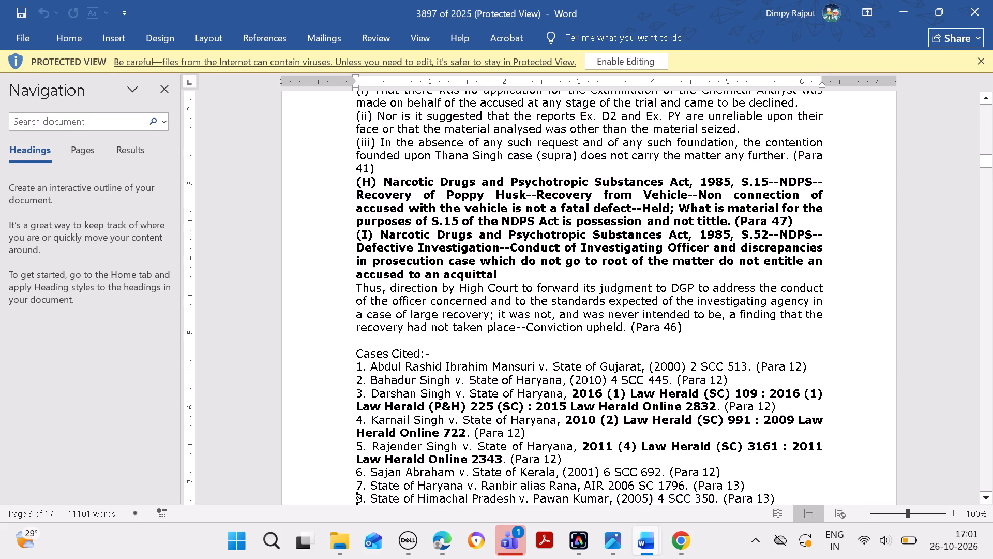
key("Down")
key("Down")
key("Down")
key("Down")
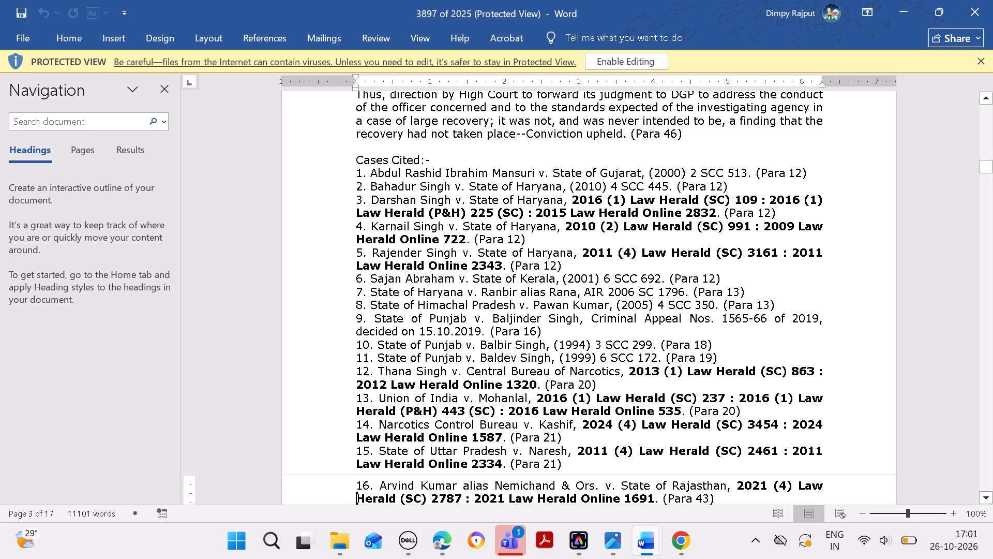
key("Down")
key("Down")
key("Down")
key("Down")
key("Down")
key("Down")
key("Down")
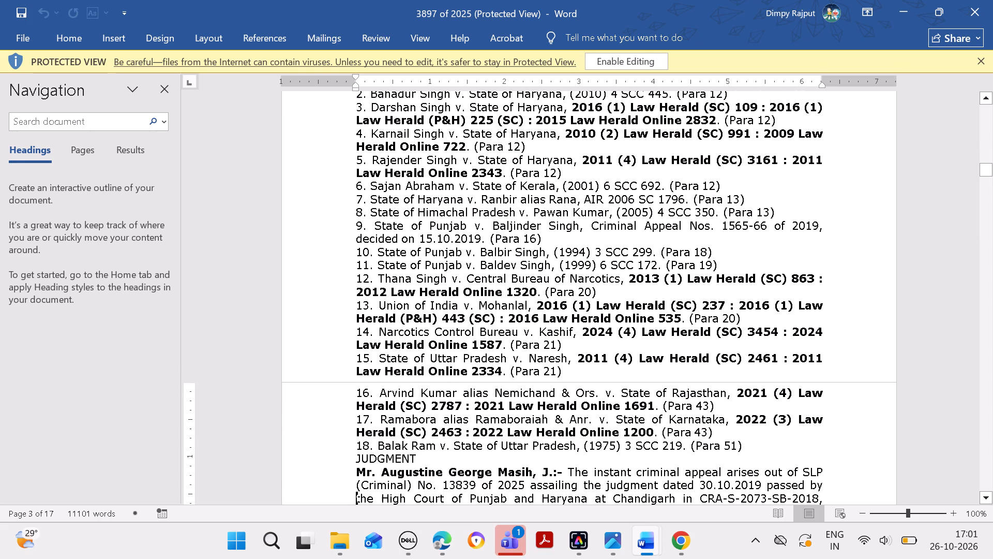
Copy the petitioner's name from entry 1, (2000) 2 SCC 513, in the document's Cases Cited list.
key("Up")
key("Up")
key("Up")
key("Up")
key("Up")
key("Up")
key("Up")
key("Up")
key("Up")
key("Up")
key("Up")
key("Up")
key("Up")
key("Up")
key("Up")
key("Up")
key("Up")
key("Up")
key("Up")
key("Up")
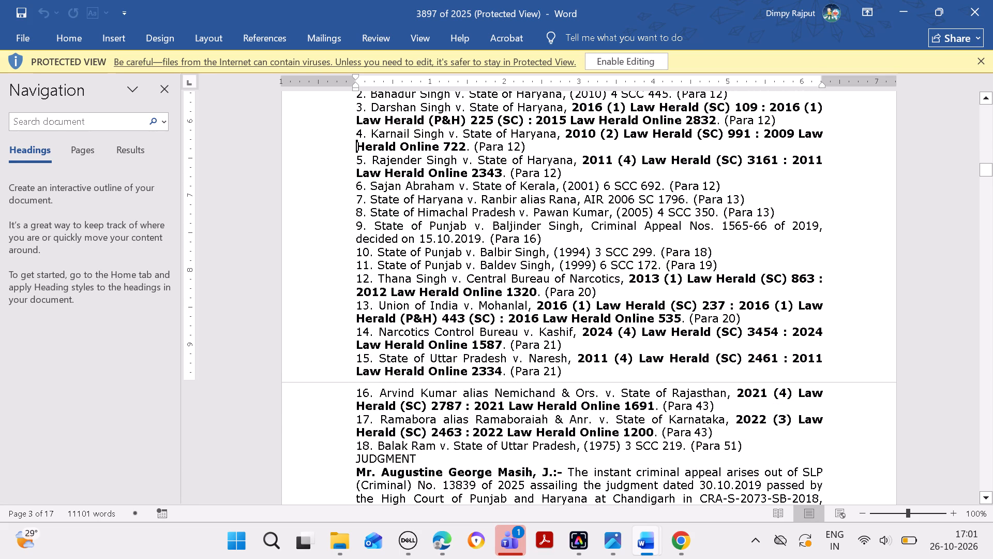
left_click_drag(372, 227, 382, 227)
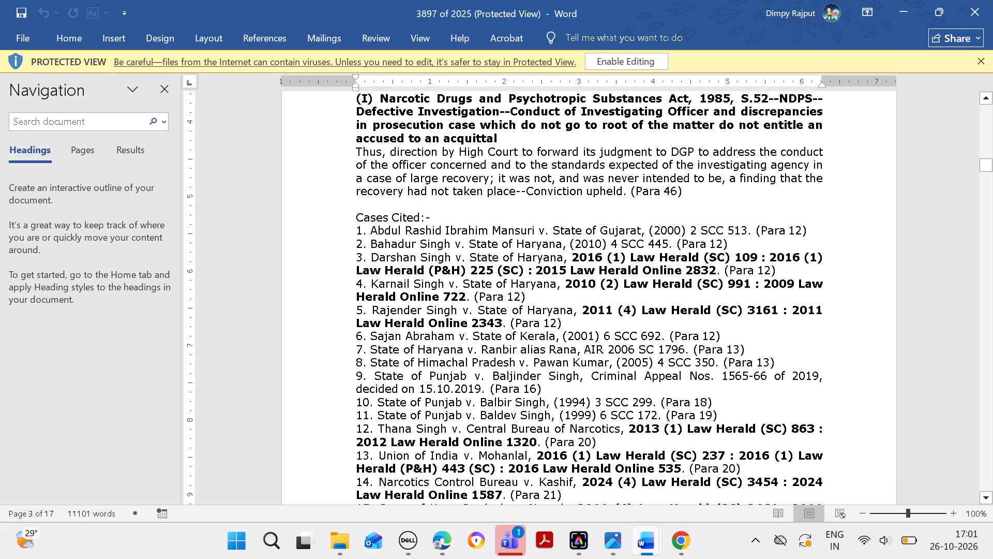
left_click_drag(382, 227, 512, 224)
key("ctrl+c")
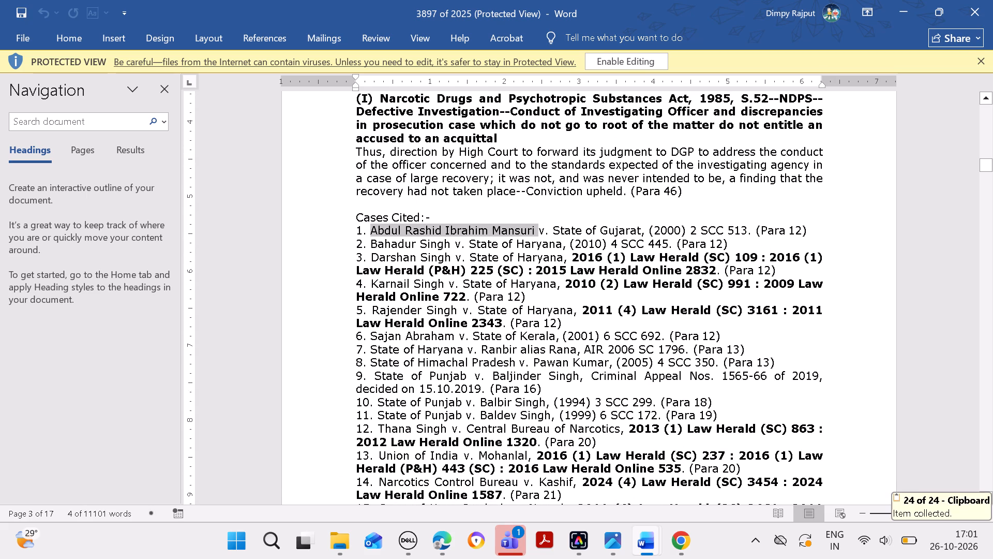
Switch to Law Herald and search by petitioner for cited case 1 to attach under the case's Cases Cited.
left_click(452, 535)
scroll(380, 297, "up", 3)
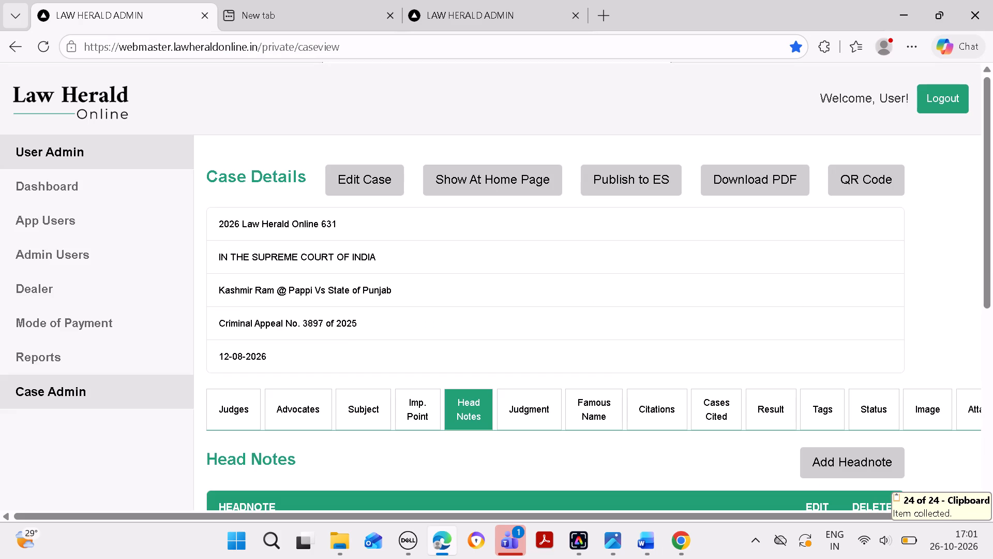
left_click_drag(651, 405, 651, 400)
scroll(647, 393, "down", 5)
left_click(584, 357)
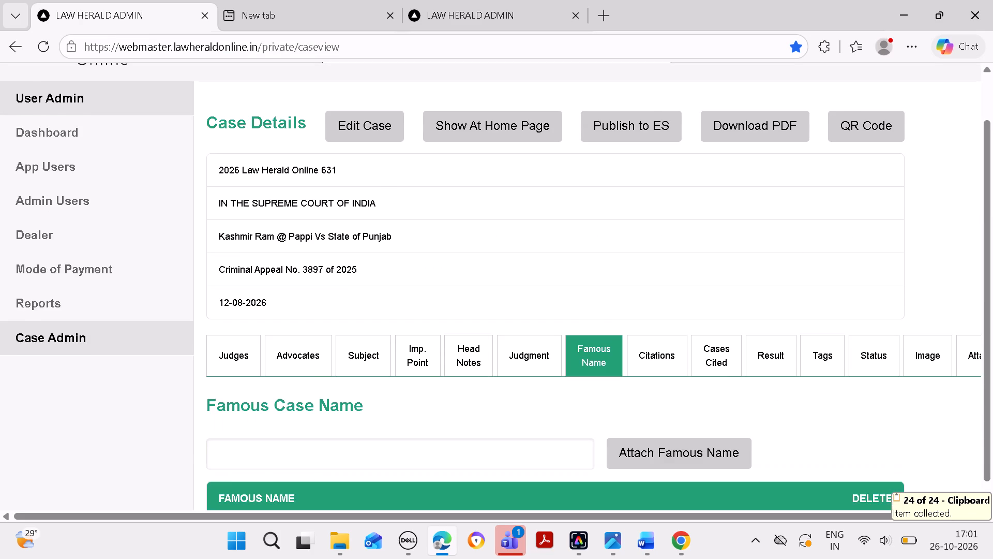
scroll(584, 357, "down", 4)
left_click(710, 346)
scroll(705, 344, "down", 4)
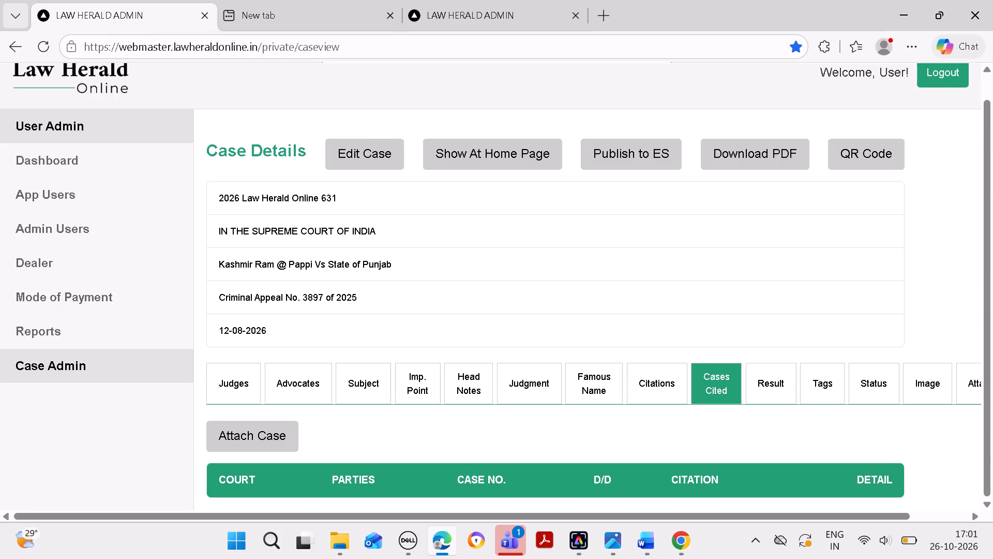
left_click(252, 438)
left_click(428, 164)
key("ctrl+v")
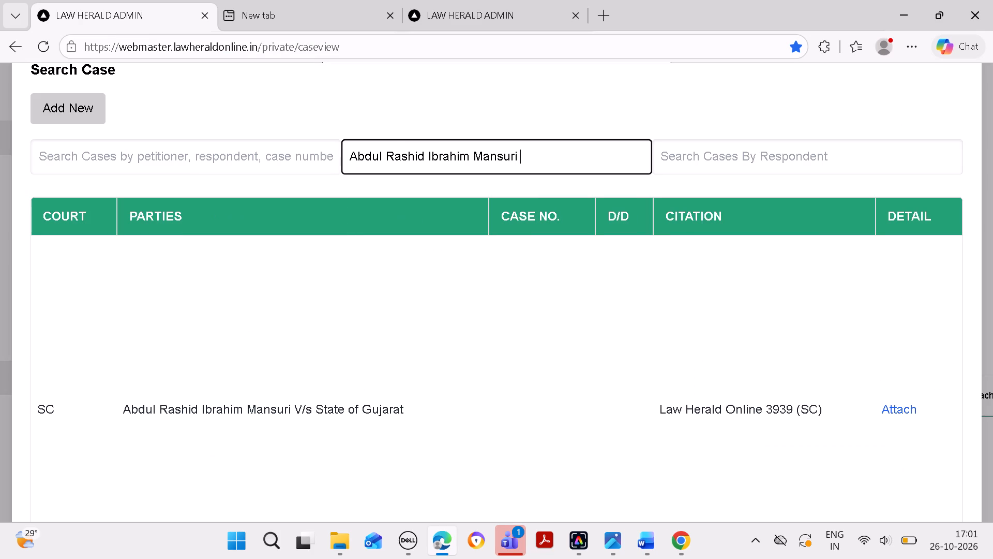
Check the match against entry 1 in the document and attach the State of Gujarat case, Law Herald Online 3939 (SC), as a cited case.
left_click(648, 531)
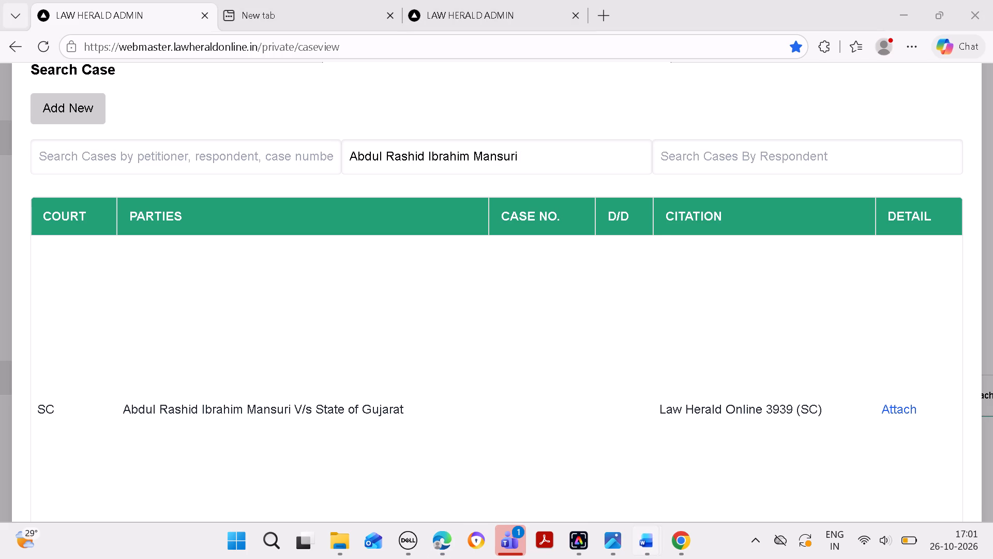
left_click(839, 466)
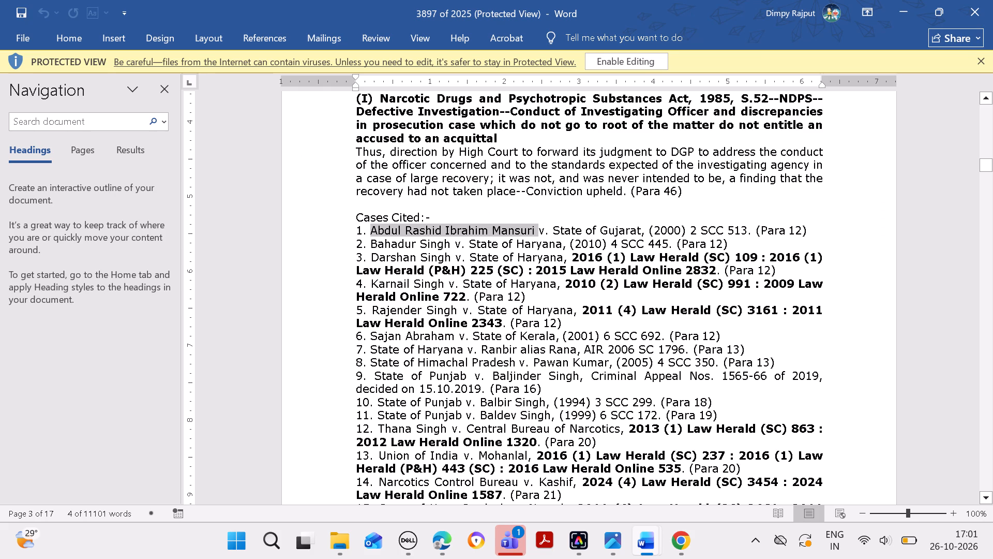
left_click(451, 536)
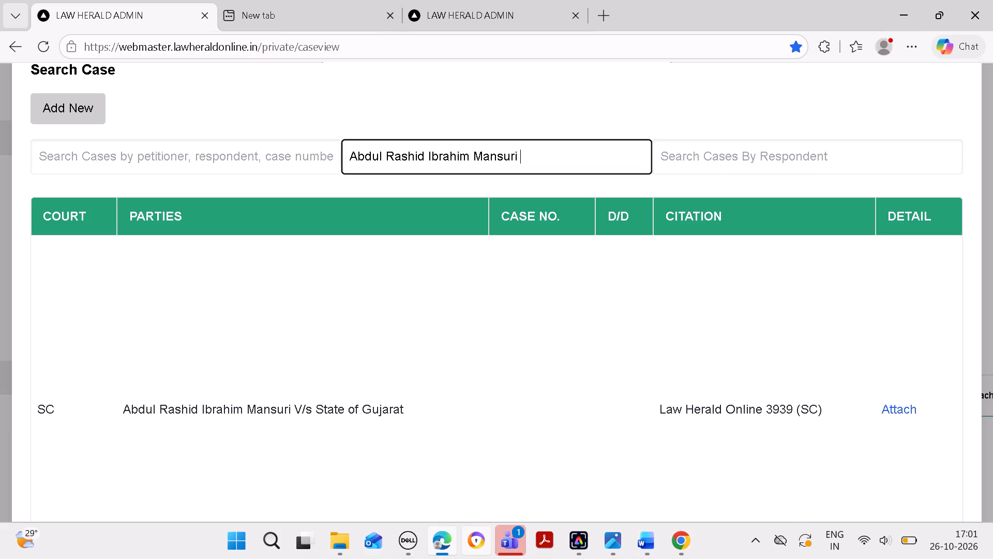
left_click(894, 405)
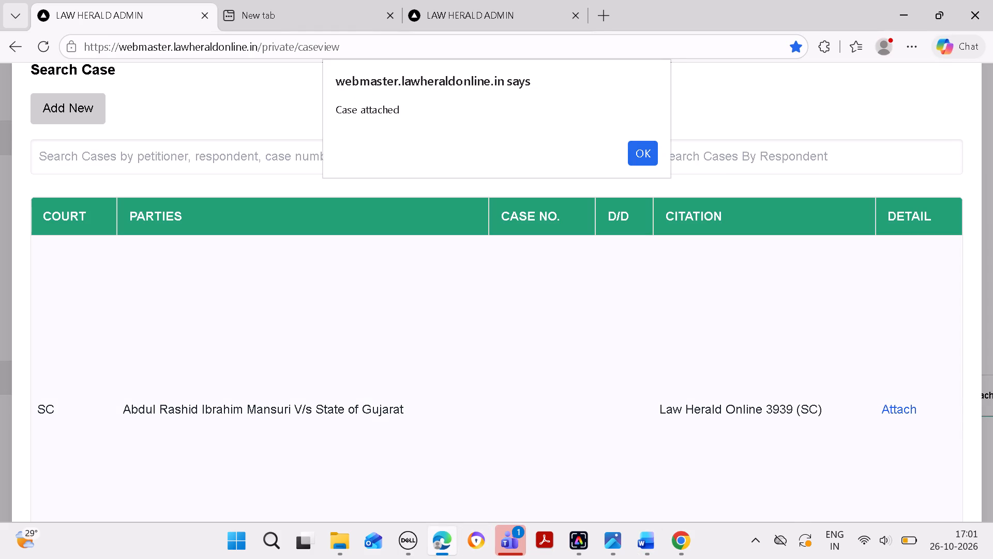
left_click(640, 158)
scroll(647, 203, "down", 8)
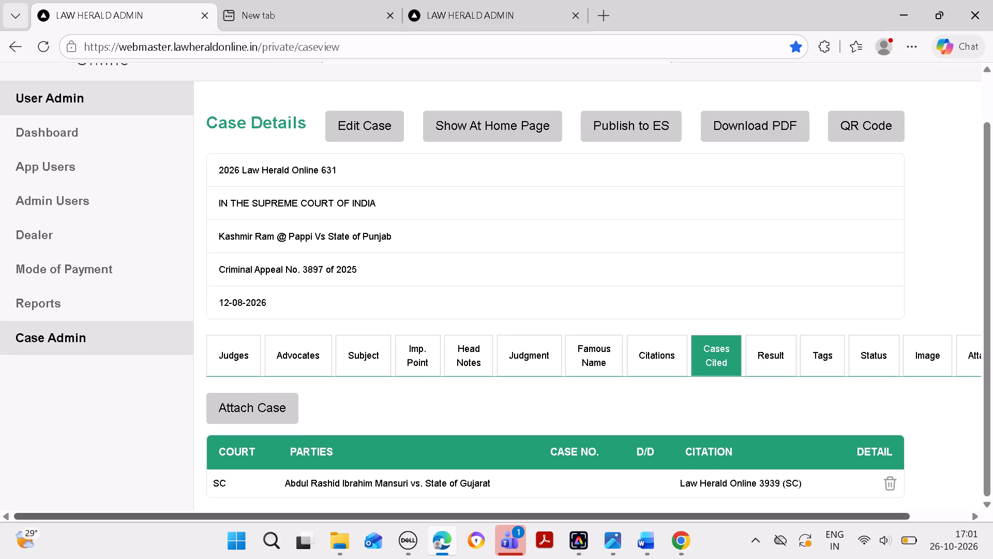
Switch to the "3897 of 2025" document in Word and copy the petitioner's name from Cases Cited entry 2, (2010) 4 SCC 445.
left_click(652, 550)
left_click(916, 483)
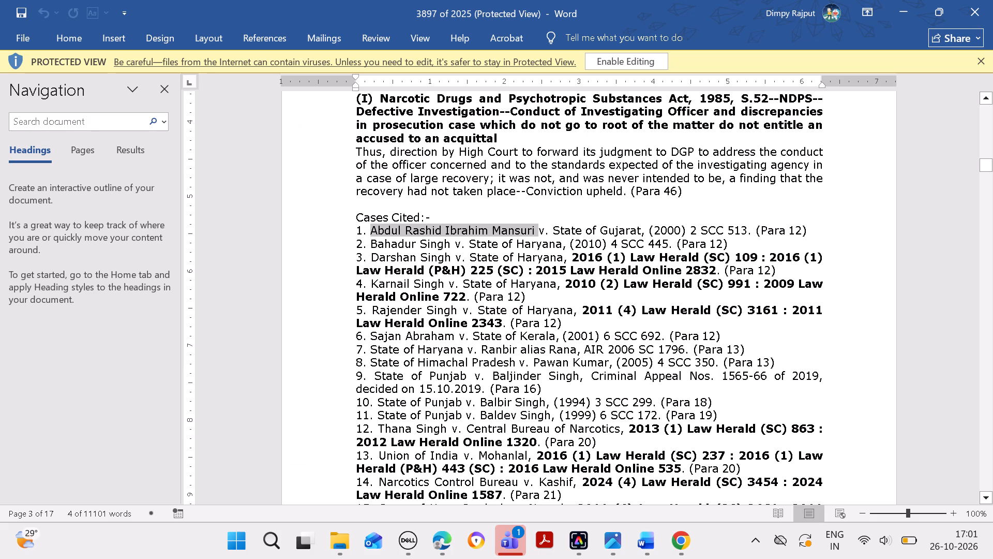
left_click_drag(371, 247, 443, 244)
key("ctrl+c")
key("ctrl+c")
key("ctrl+c")
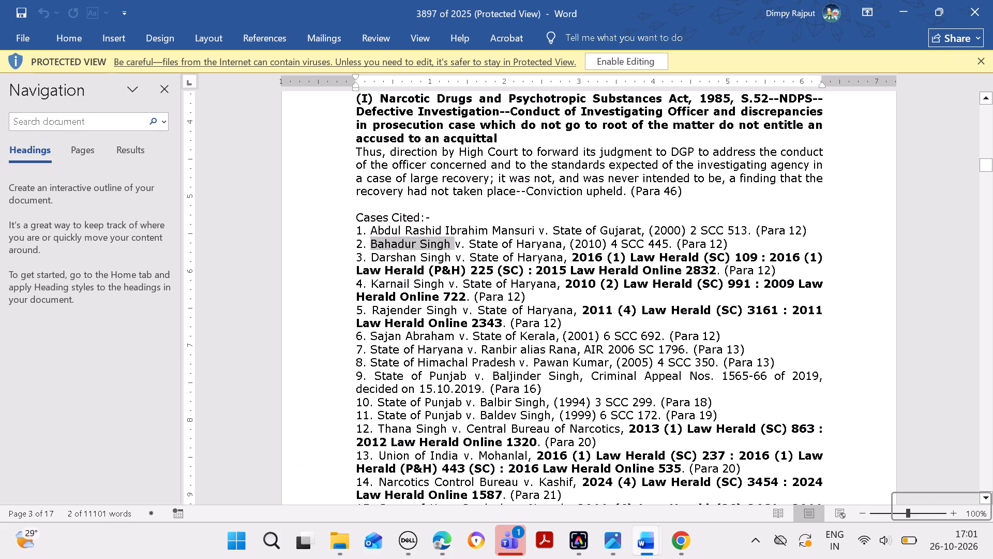
Search Law Herald's attachable cases by the petitioner of cited case 2, replacing the previous petitioner and recopying the name from the document if needed.
left_click(430, 542)
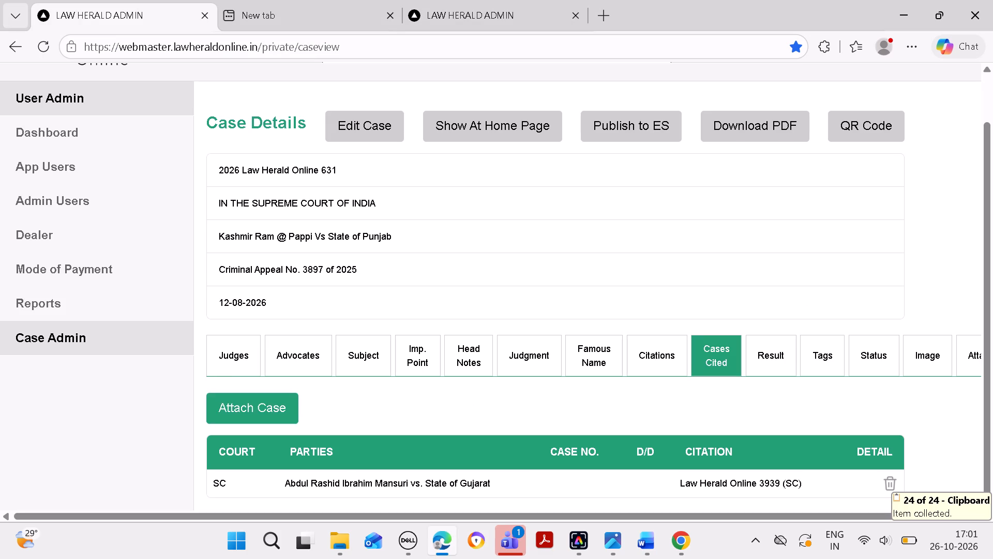
left_click(272, 410)
left_click_drag(533, 156, 345, 169)
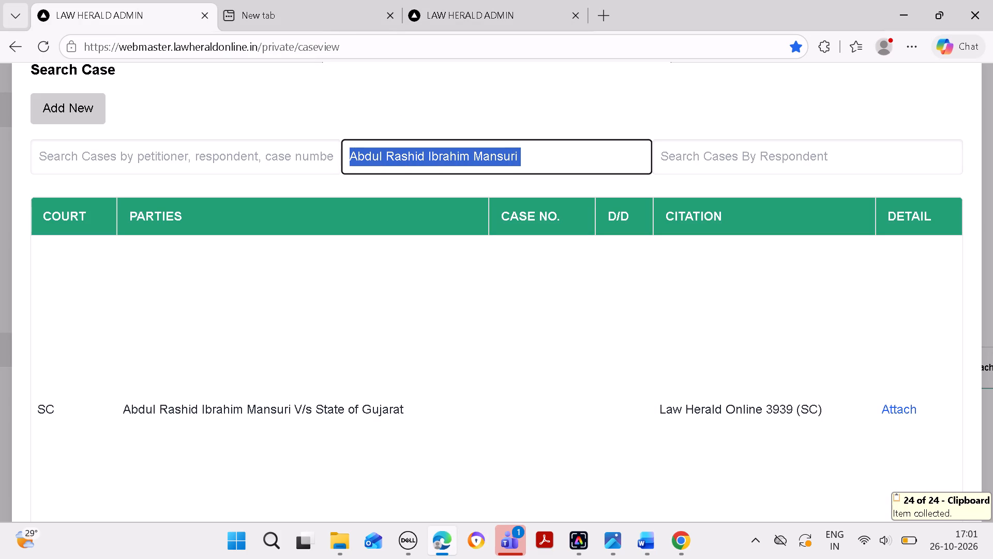
key("BackSpace")
key("ctrl+v")
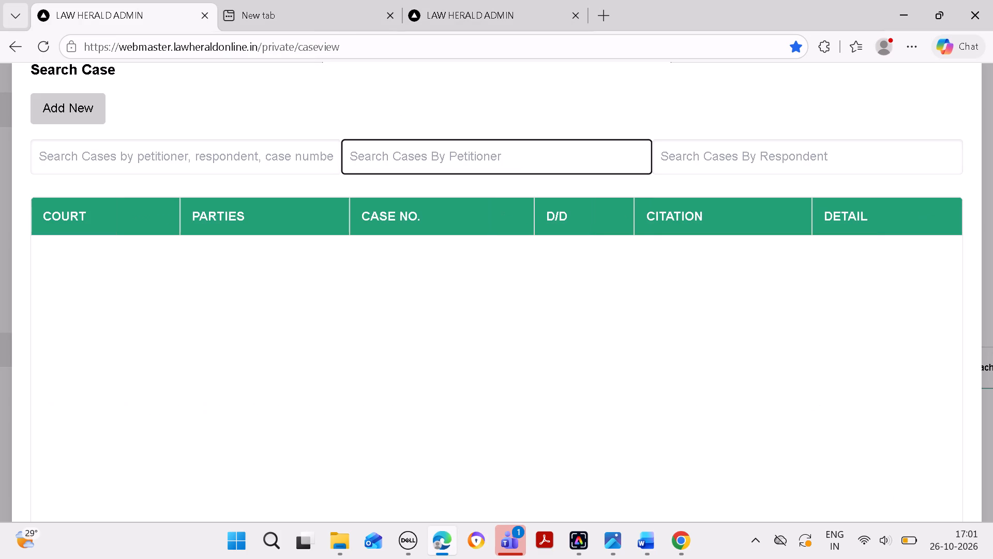
left_click(480, 151)
key("ctrl+v")
left_click(471, 160)
key("ctrl+v")
left_click(639, 536)
left_click(650, 534)
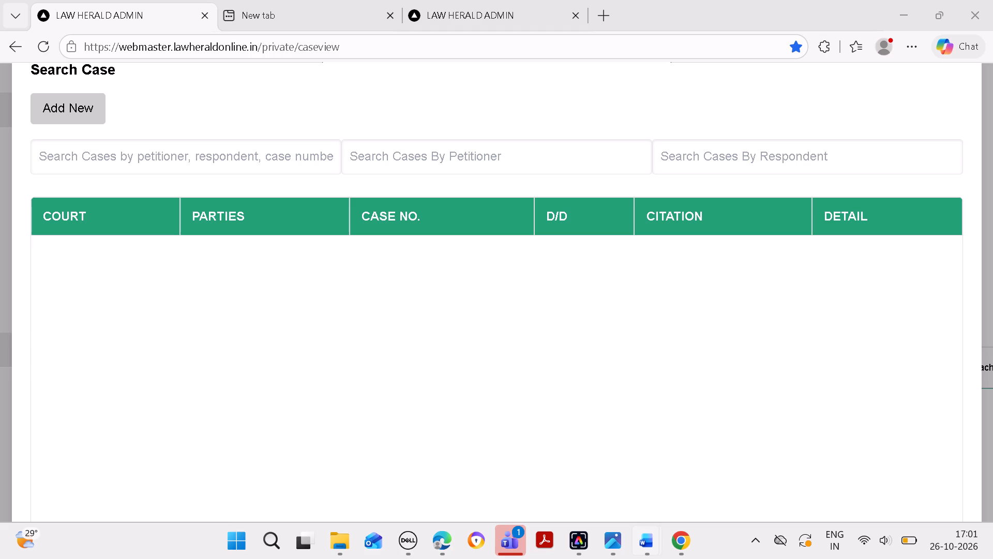
left_click(903, 459)
key("ctrl+c")
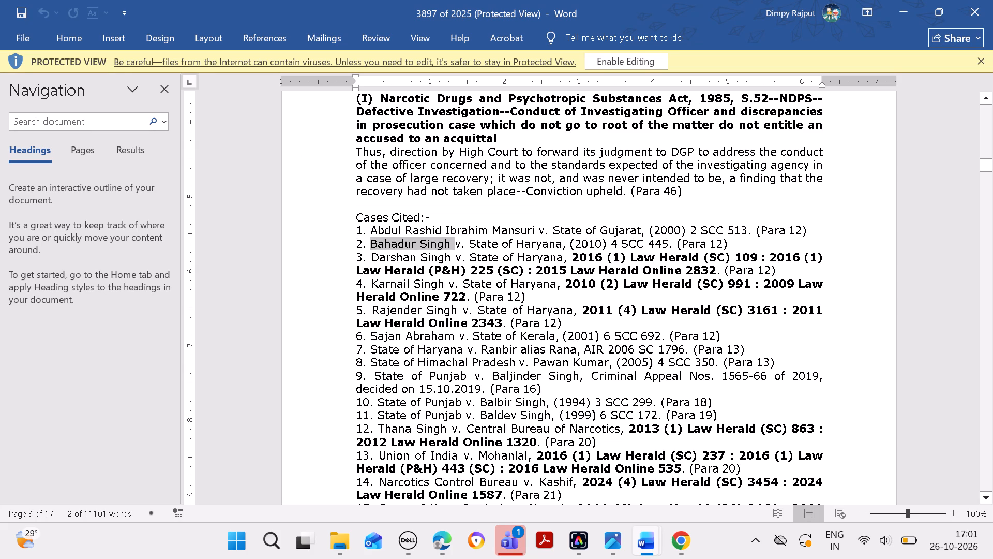
left_click(441, 537)
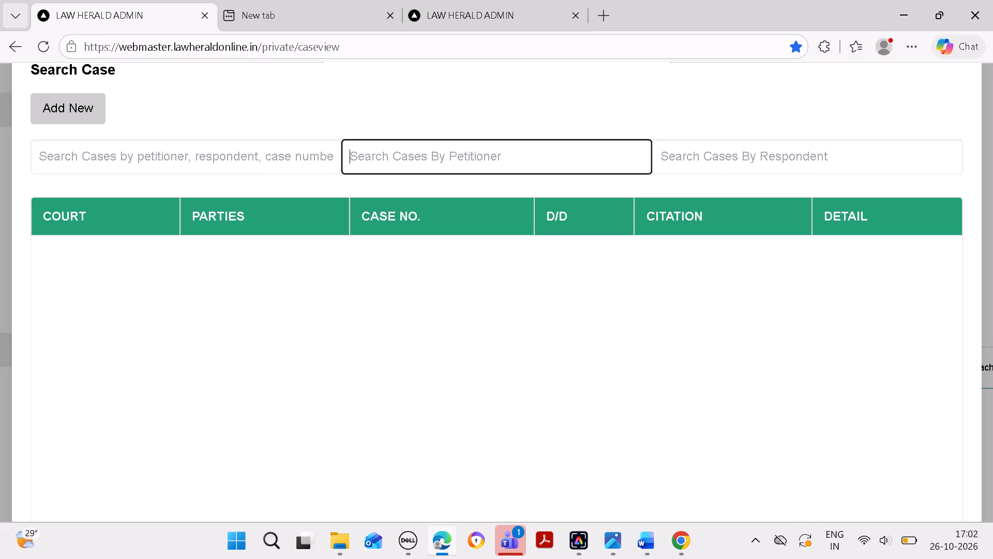
left_click(582, 157)
key("ctrl+v")
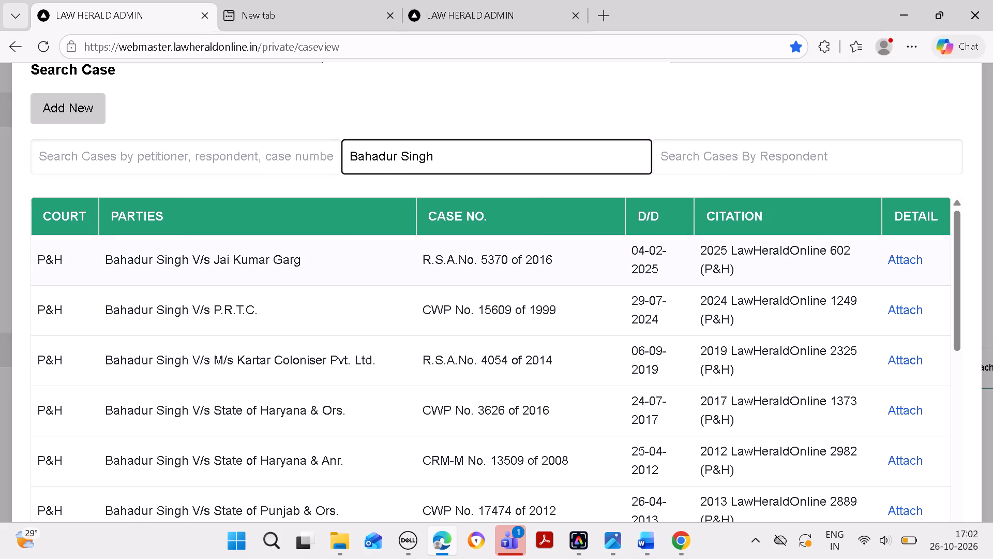
Narrow the search to the respondent State of Haryana, copied from entry 2, and compare the matches with the document's citation.
left_click(648, 535)
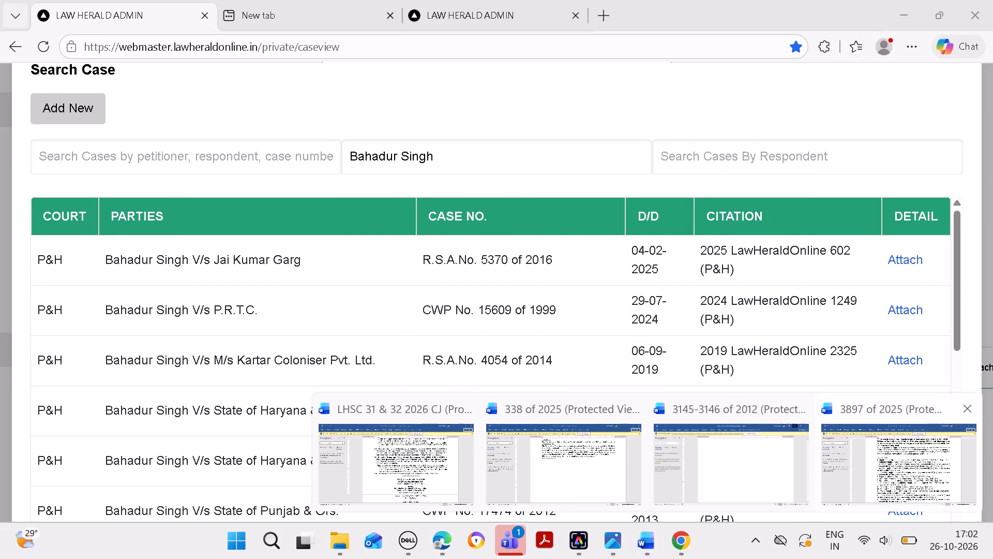
left_click(868, 454)
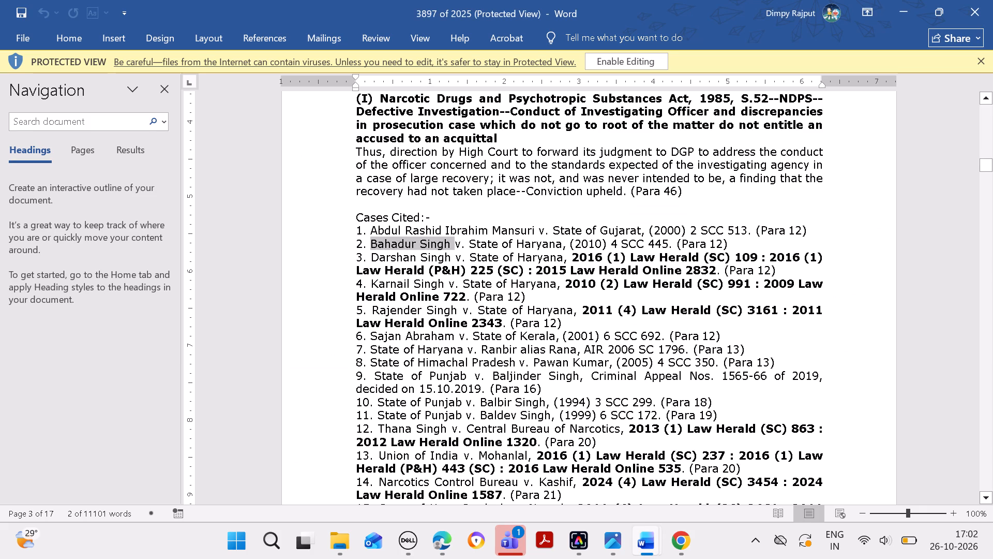
left_click_drag(467, 243, 534, 245)
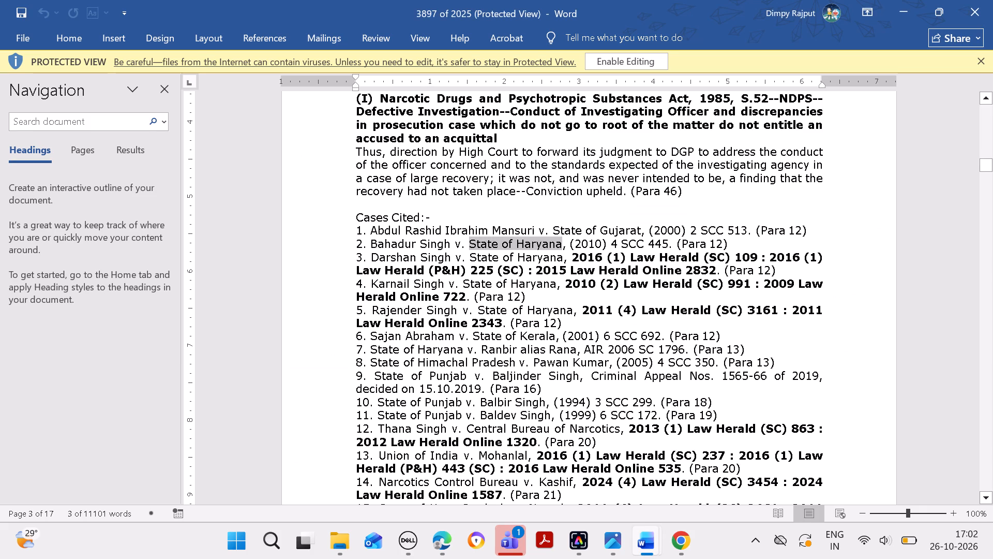
key("ctrl+c")
left_click(438, 538)
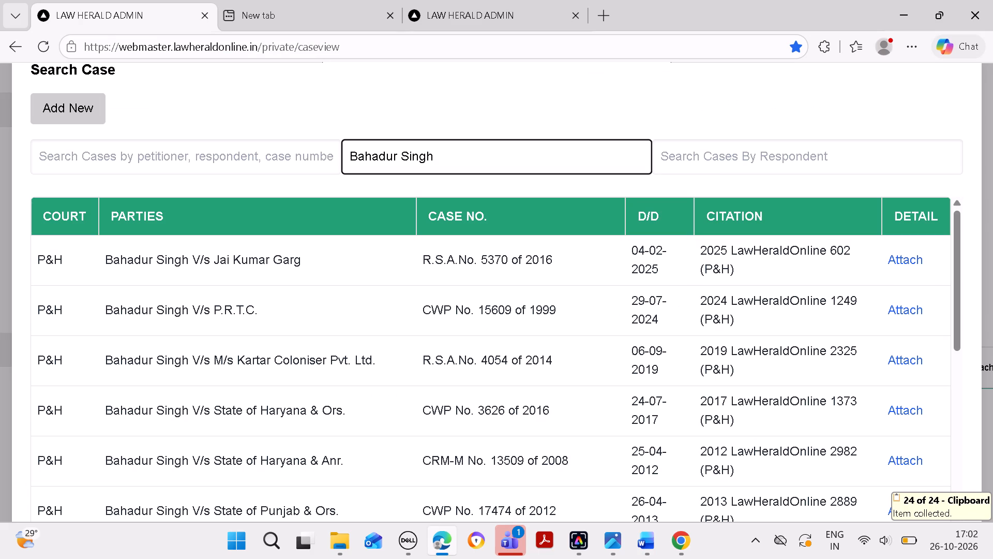
left_click(721, 160)
key("ctrl+v")
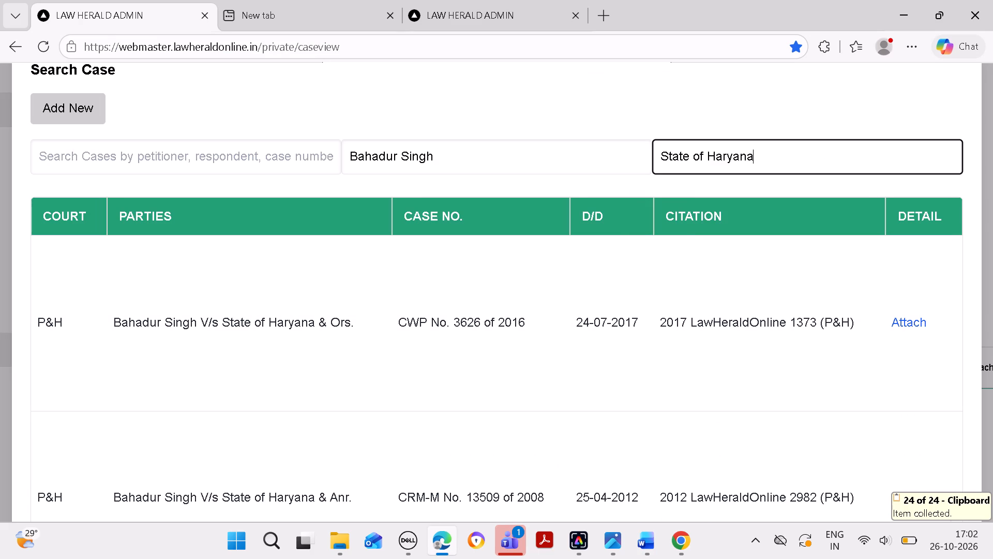
left_click(645, 543)
left_click(643, 536)
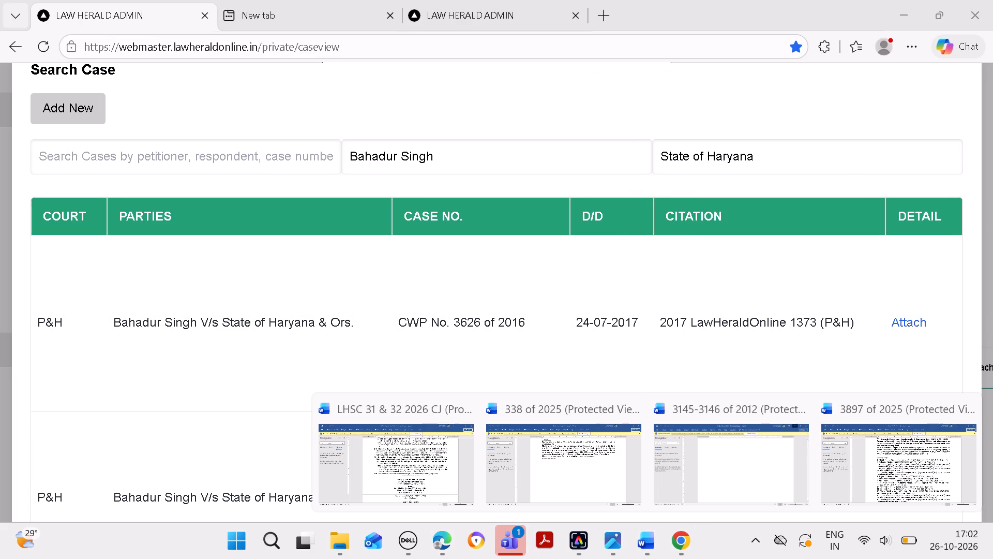
left_click(896, 469)
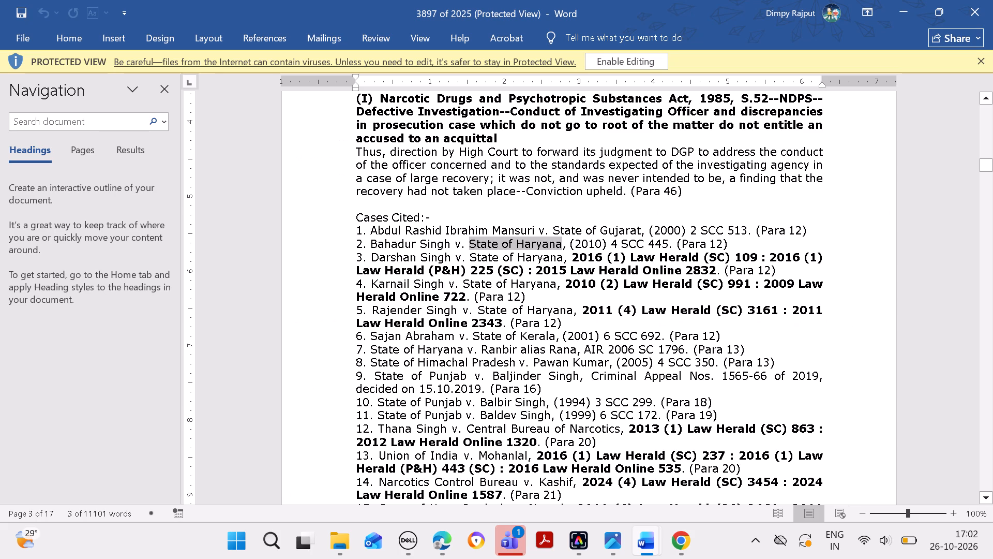
left_click(449, 537)
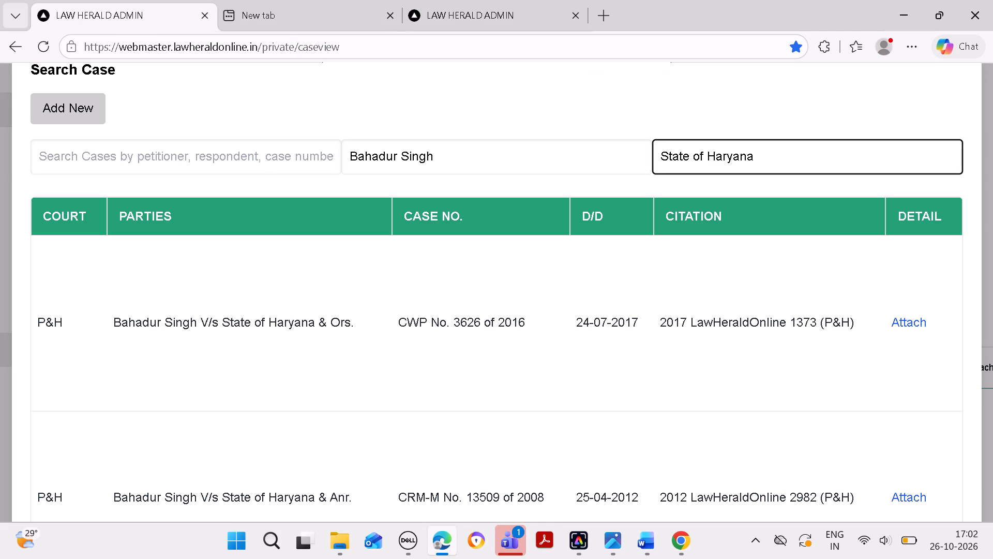
Start a new case entry for cited case 2 with State of Haryana as the respondent.
left_click(84, 118)
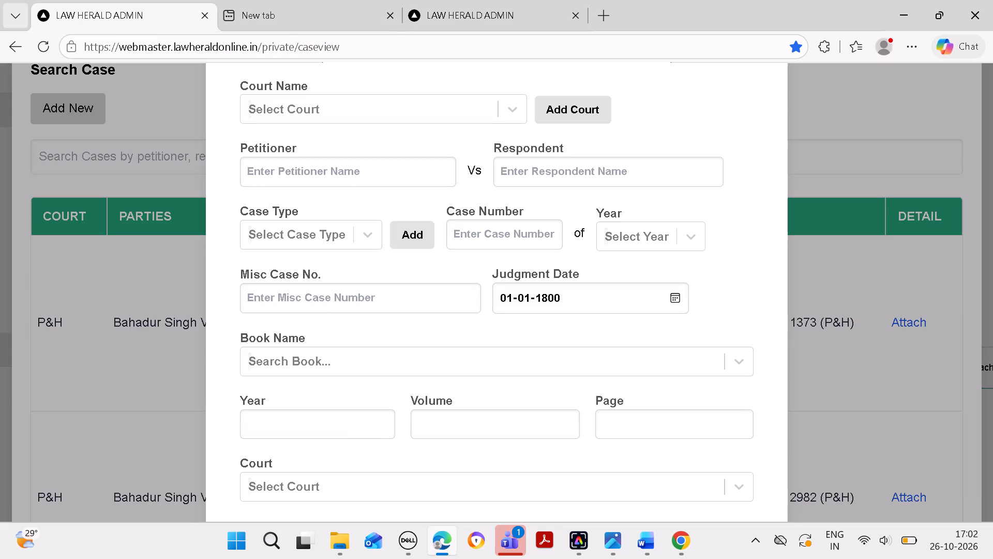
left_click(548, 174)
key("ctrl+v")
Copy the petitioner's name from Cases Cited entry 2 in the "3897 of 2025" Word document into the new case's Petitioner field.
left_click(643, 541)
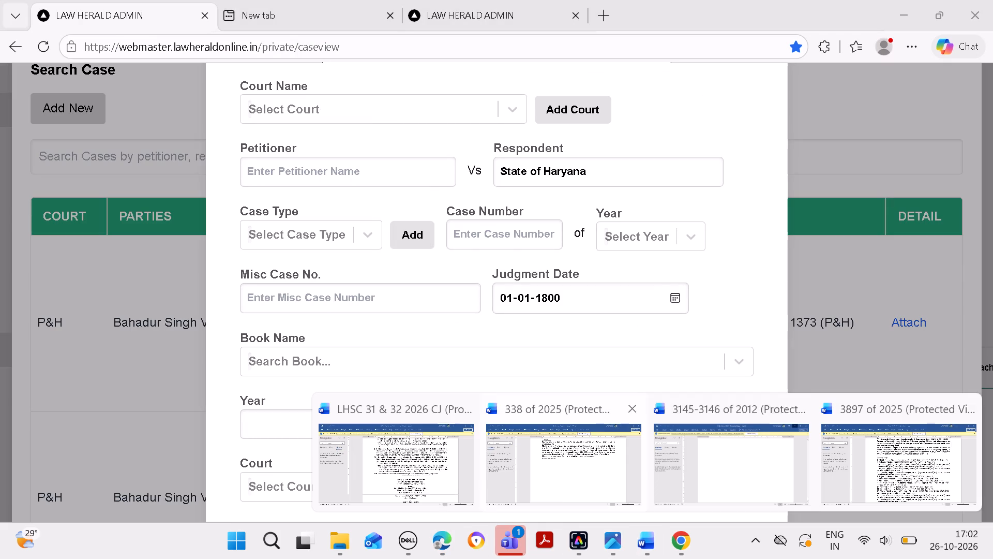
left_click(845, 454)
left_click_drag(367, 243, 396, 242)
left_click(399, 244)
left_click_drag(373, 242, 383, 242)
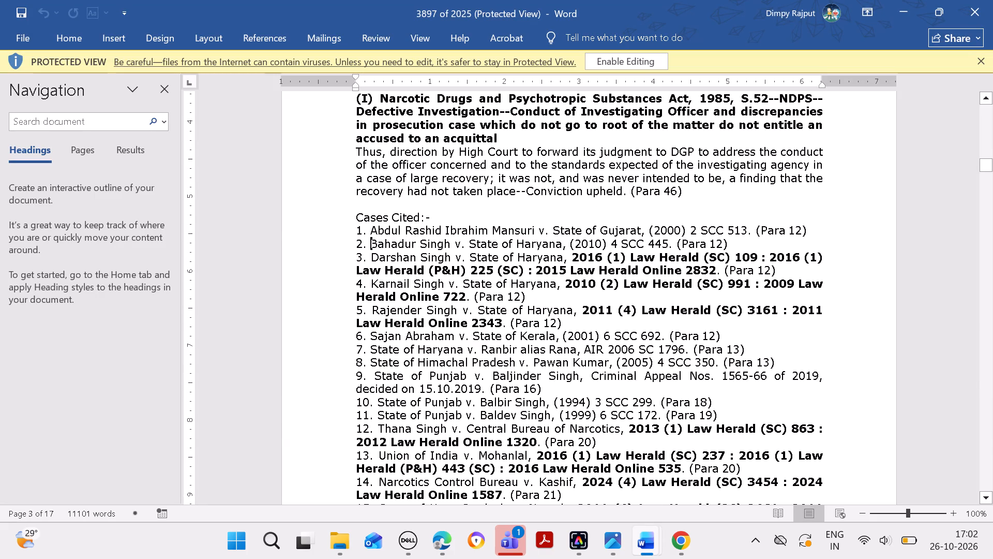
left_click_drag(383, 242, 439, 245)
key("ctrl+c")
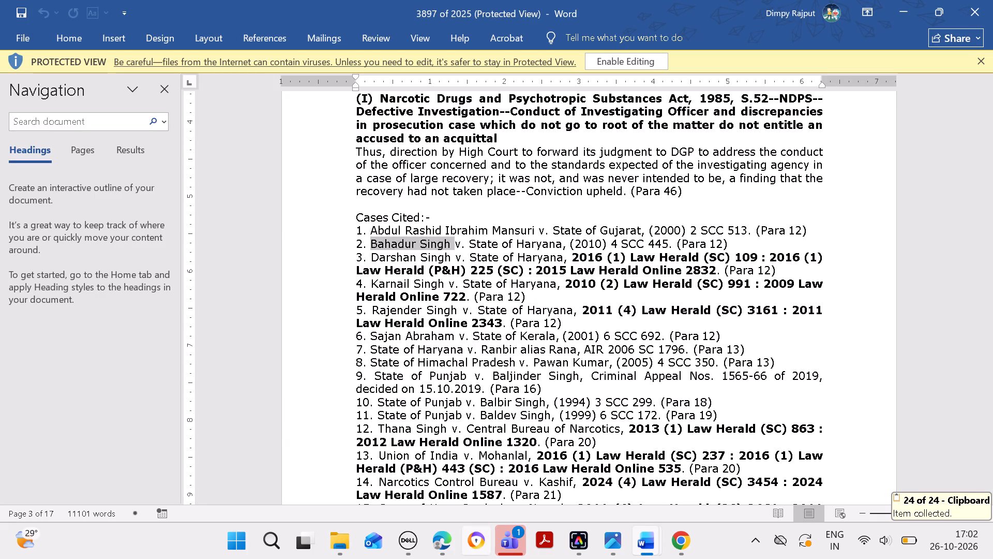
left_click(439, 540)
left_click(447, 544)
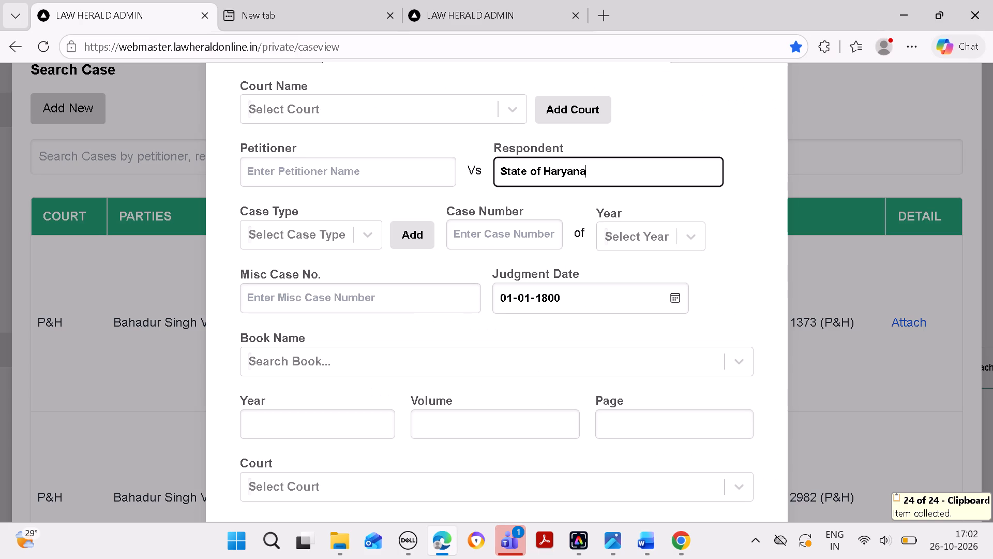
left_click(322, 184)
key("ctrl+v")
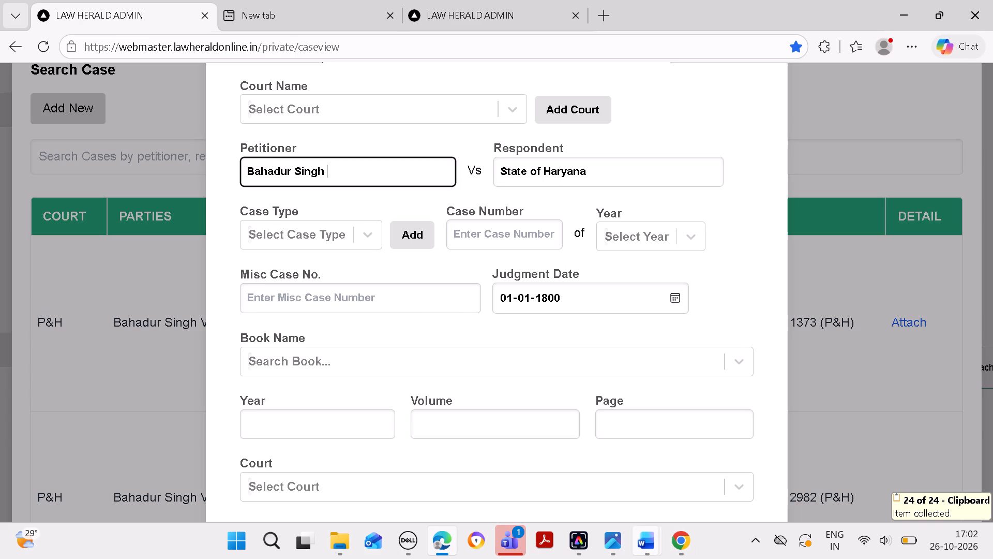
Copy the citation year 2010 from entry 2 of the Word document into the new case's citation year.
left_click(658, 539)
left_click(842, 461)
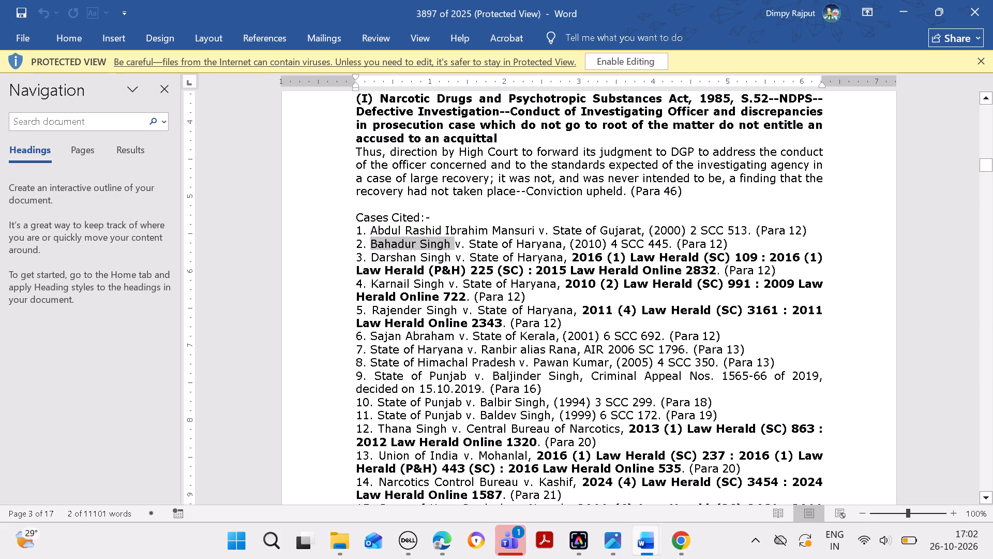
left_click_drag(577, 246, 600, 248)
key("ctrl+c")
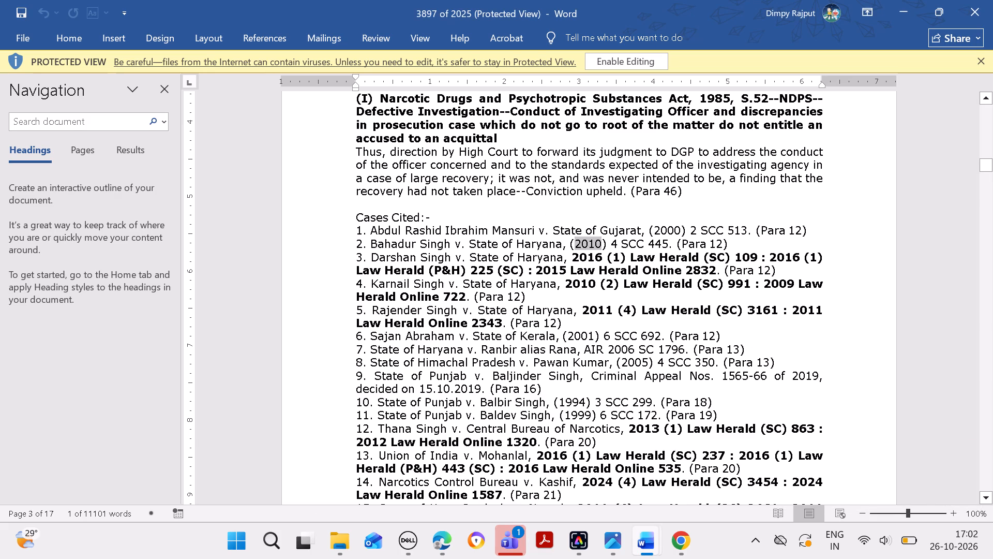
left_click(440, 535)
left_click(298, 416)
key("ctrl+v")
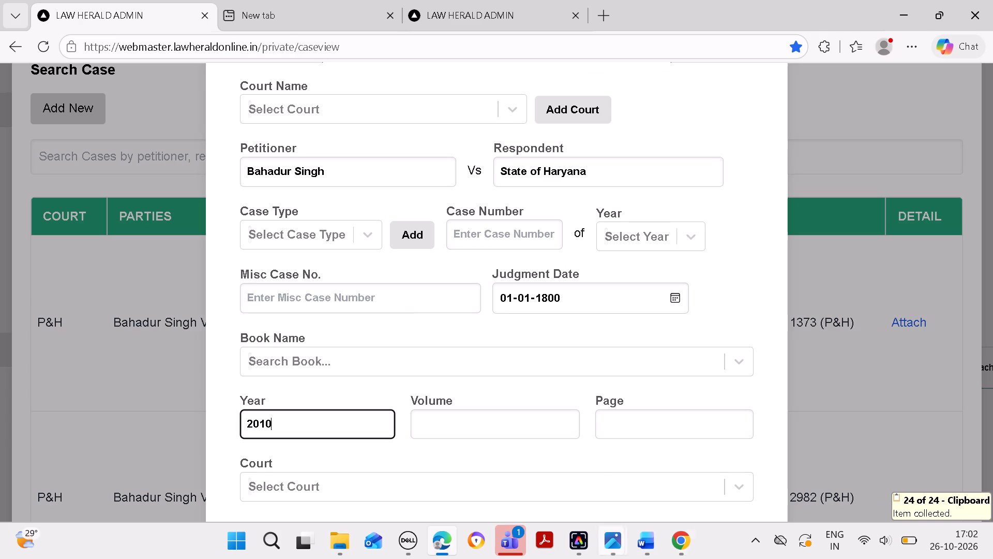
Copy the volume number 4 from entry 2 of the Word document into the new case's citation volume.
left_click(641, 537)
left_click(842, 468)
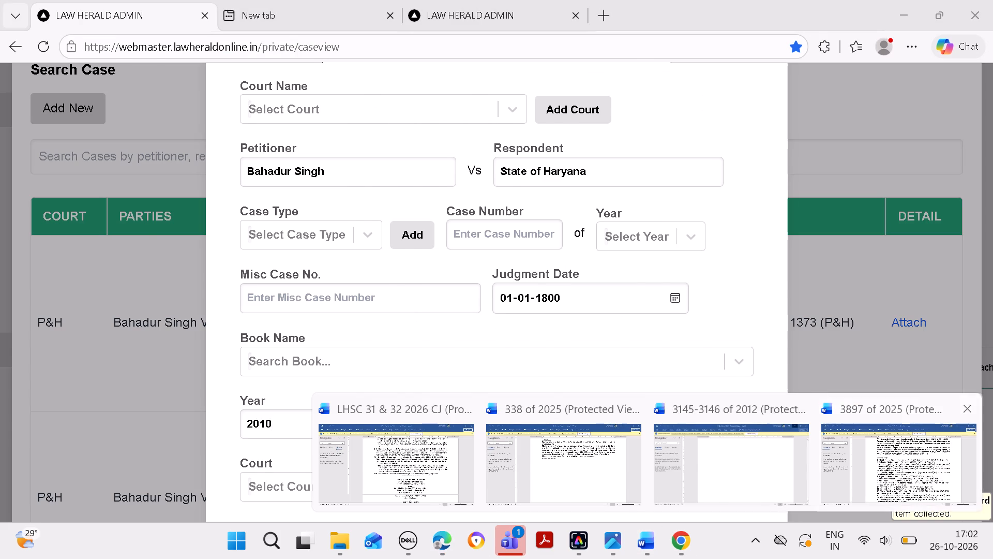
left_click_drag(612, 246, 614, 245)
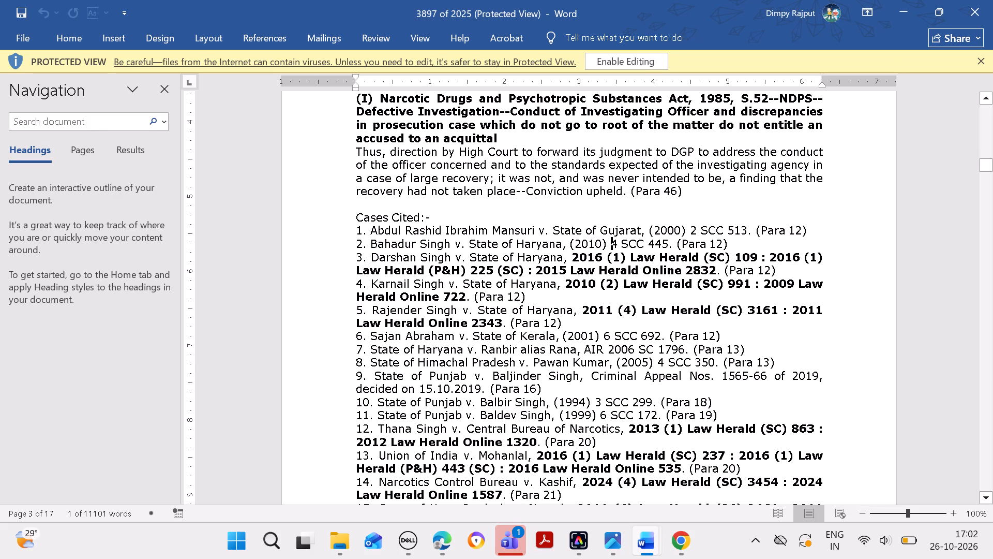
left_click_drag(614, 245, 620, 245)
key("ctrl+c")
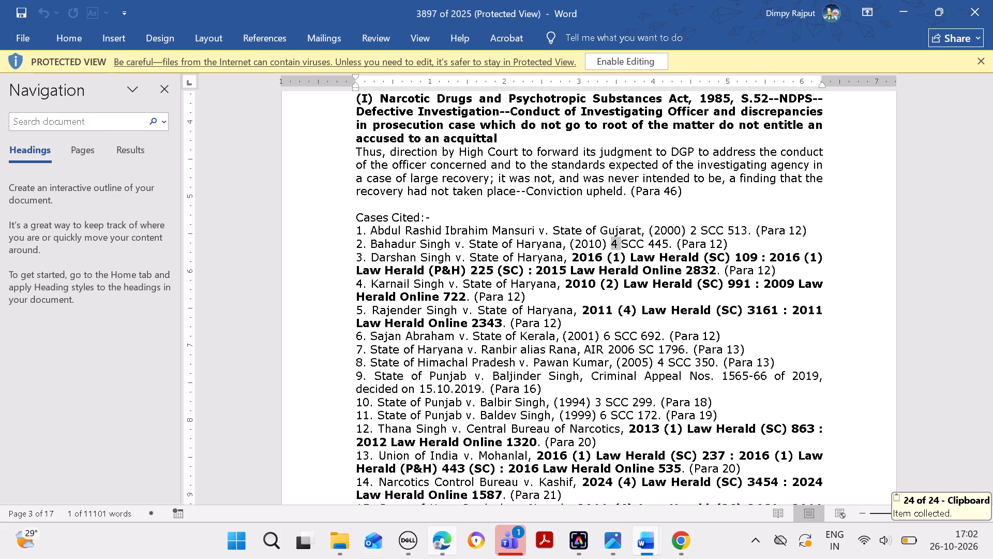
left_click(452, 540)
left_click(463, 426)
key("ctrl+v")
Copy the page number 445 from entry 2 of the Word document into the new case's citation page.
left_click(649, 533)
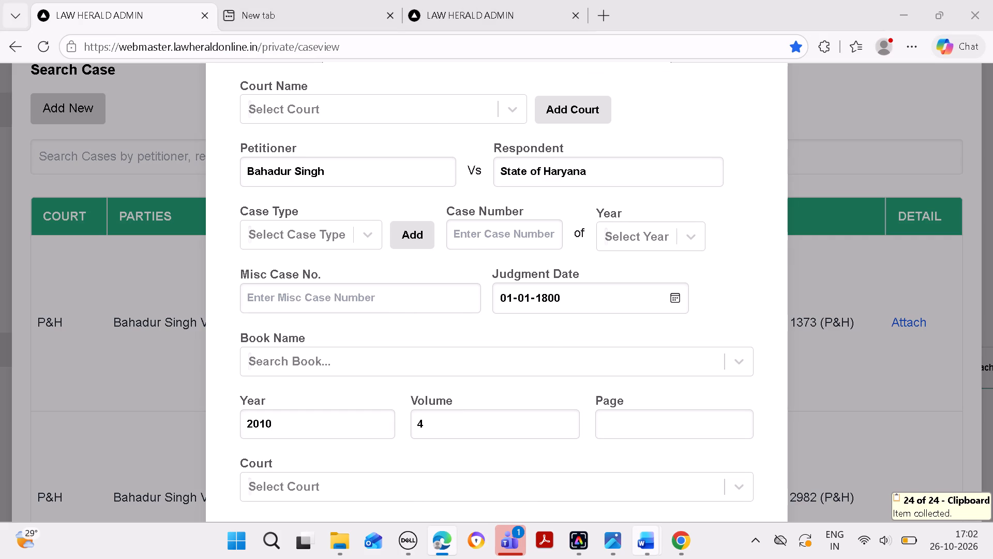
left_click(863, 479)
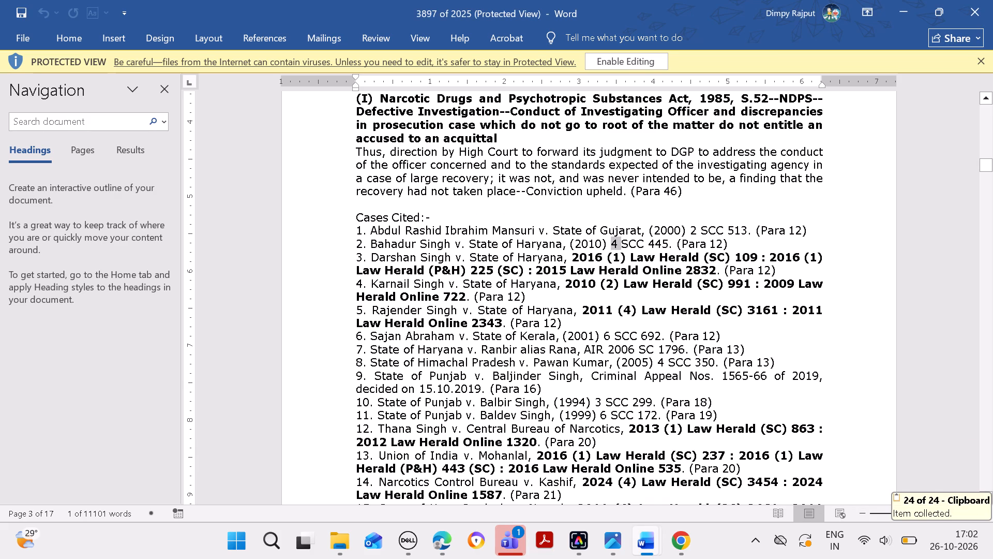
left_click_drag(649, 246, 665, 246)
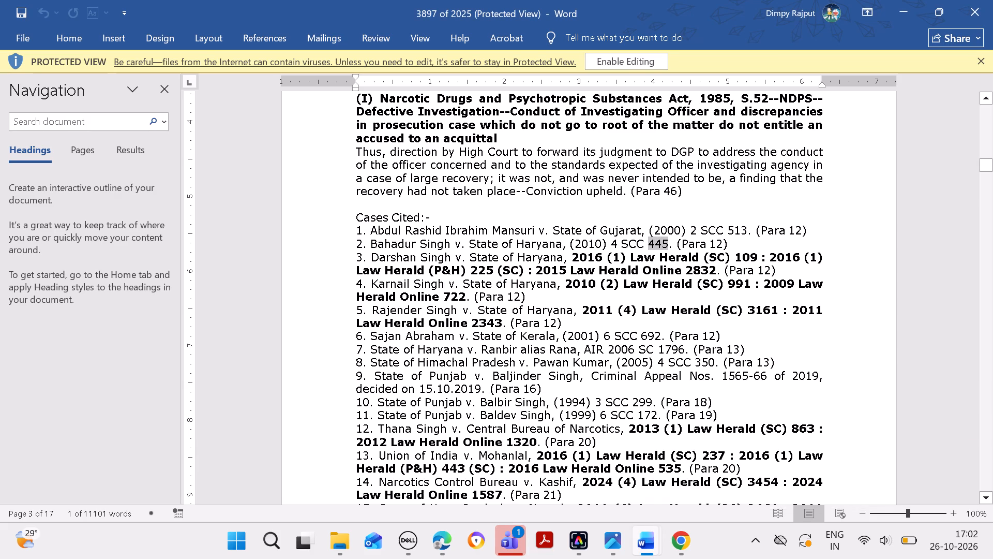
key("ctrl+c")
left_click(446, 543)
left_click(643, 431)
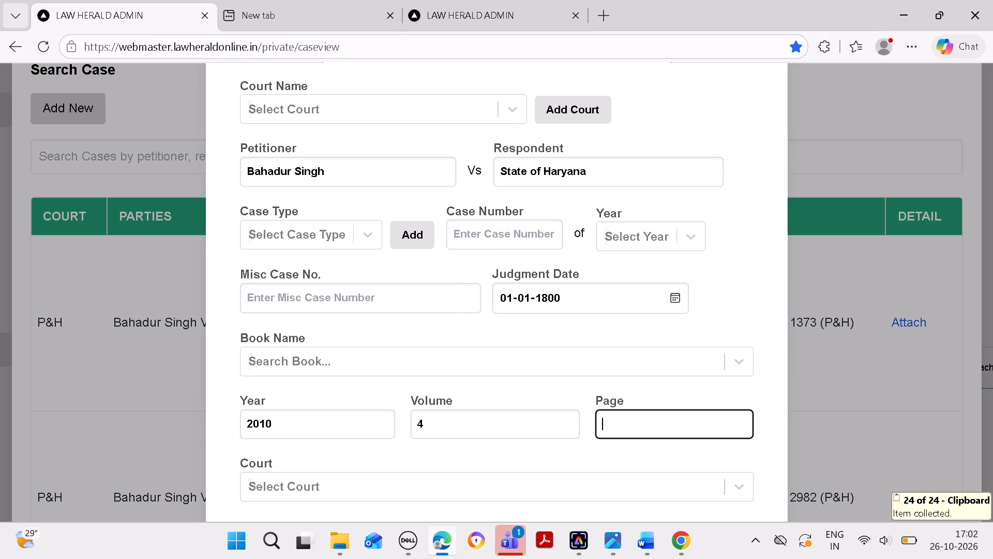
key("ctrl+v")
Choose the blank "( )" option as the citation's court.
left_click(594, 483)
left_click(571, 510)
left_click(573, 517)
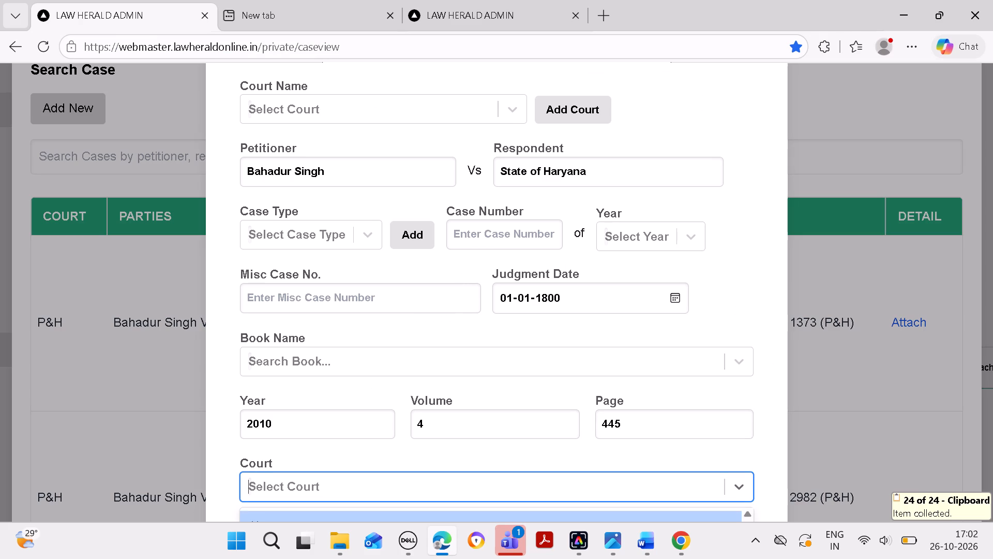
Search the book names for "scc" and choose SCC as the citation's book.
left_click(560, 351)
type("scc")
key("Down")
key("Down")
key("Down")
key("Down")
key("Down")
key("Down")
key("Down")
key("Down")
key("Down")
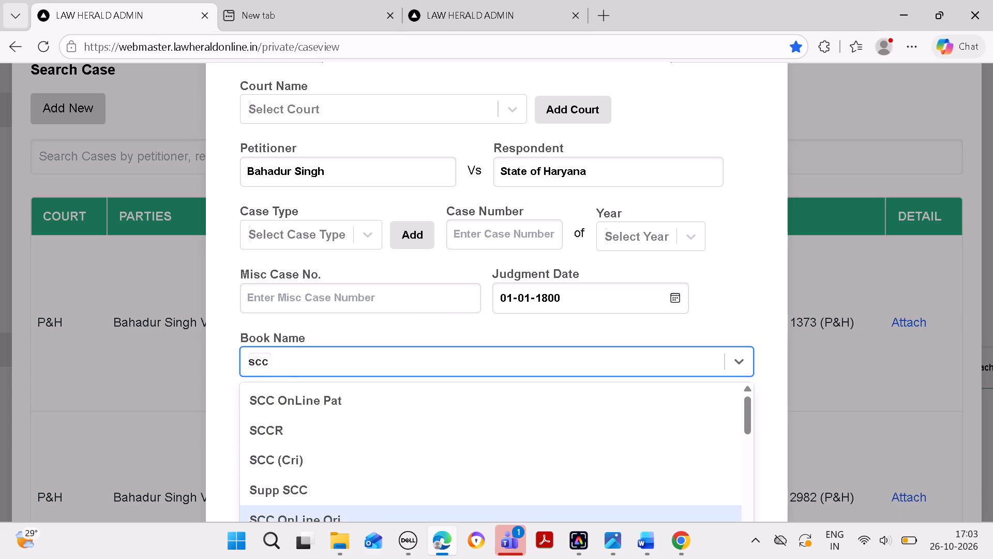
key("Down")
key("Down")
key("Down")
key("Down")
key("Down")
key("Down")
key("Down")
key("Down")
key("Down")
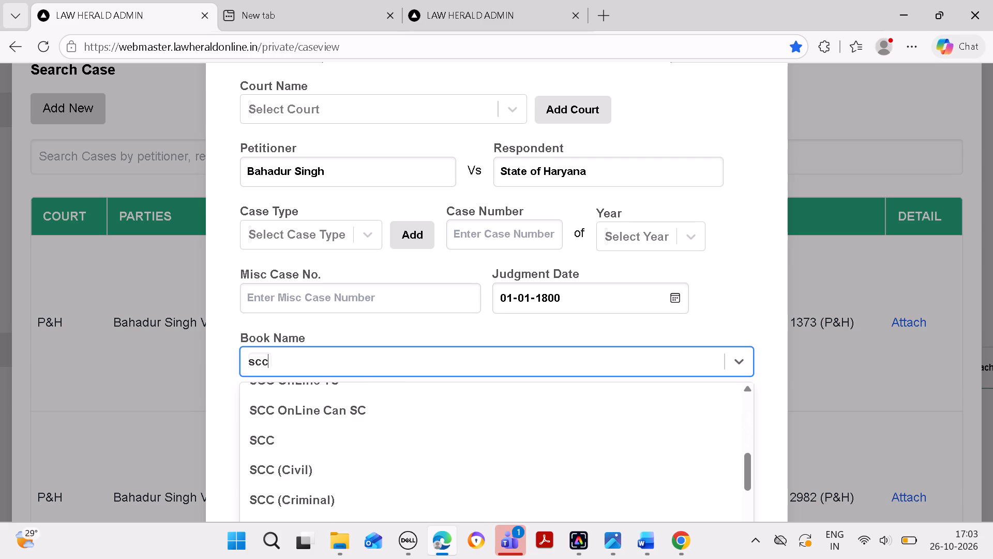
key("Down")
left_click(498, 412)
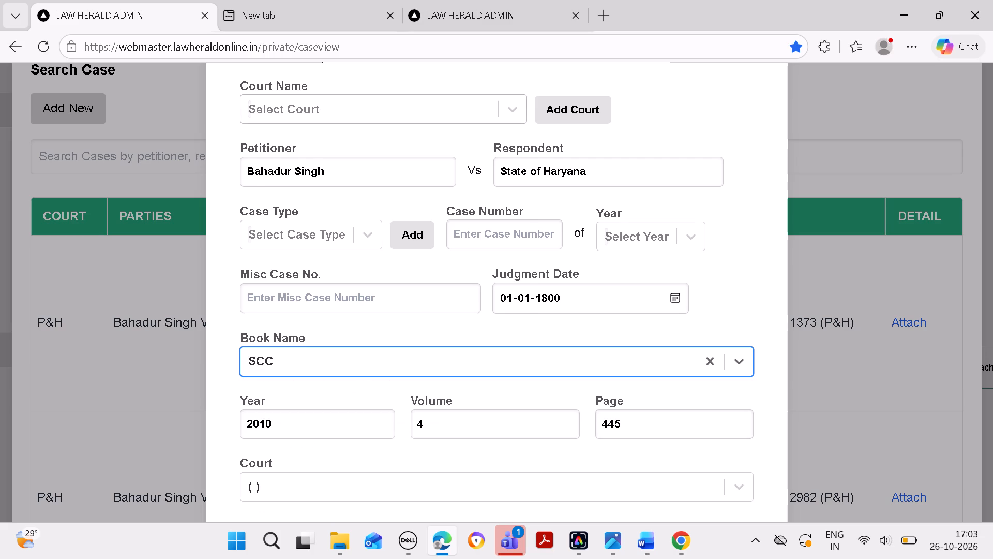
Set the new case's court name to IN THE SUPREME COURT OF INDIA (SC).
left_click(460, 107)
type("in the")
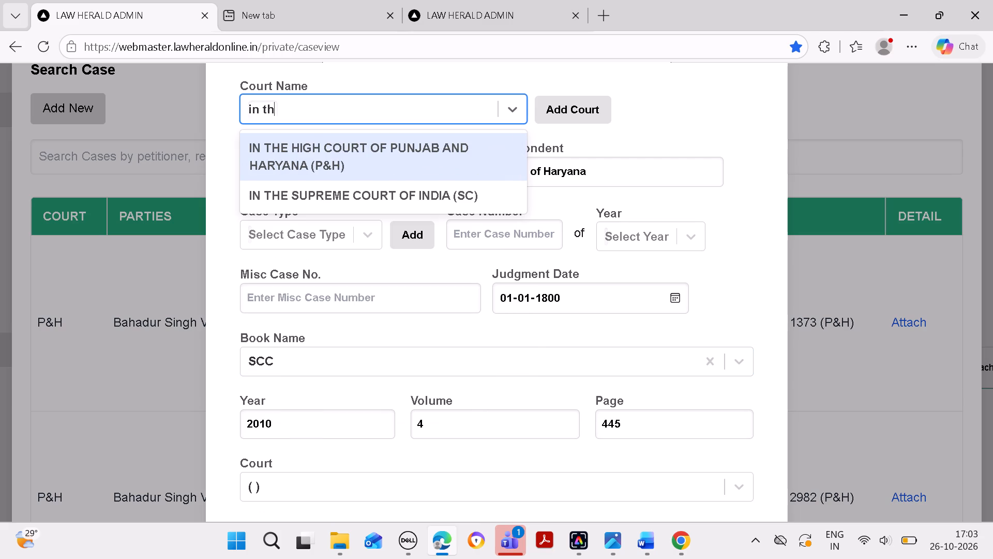
key("space")
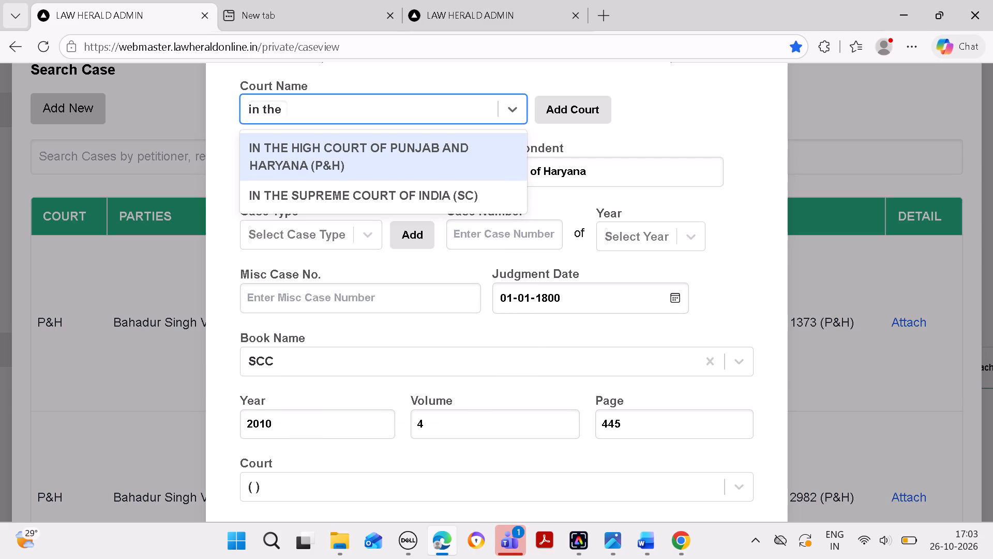
left_click(474, 201)
Check the entry against the Word document and submit cited case 2, attaching it to the record's Cases Cited list.
left_click(650, 533)
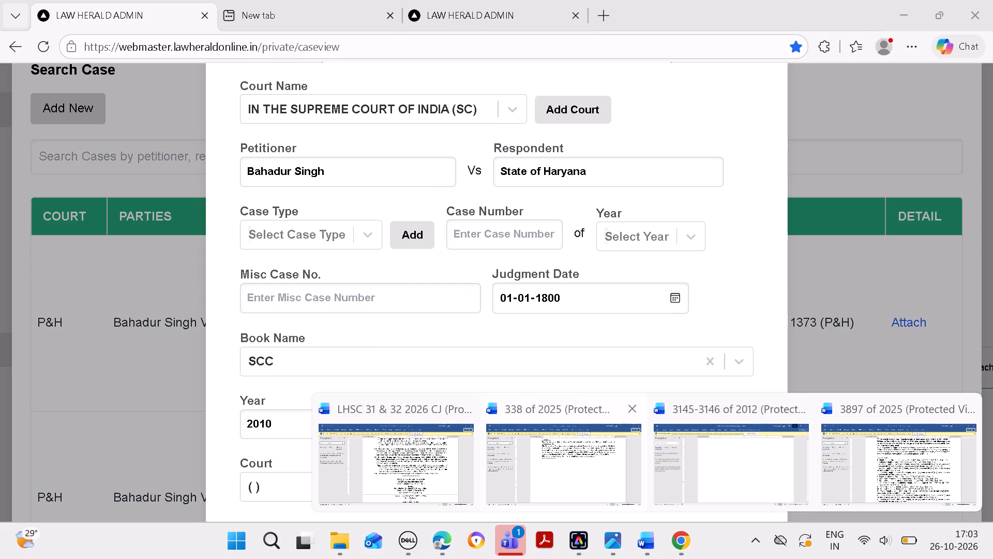
left_click(922, 491)
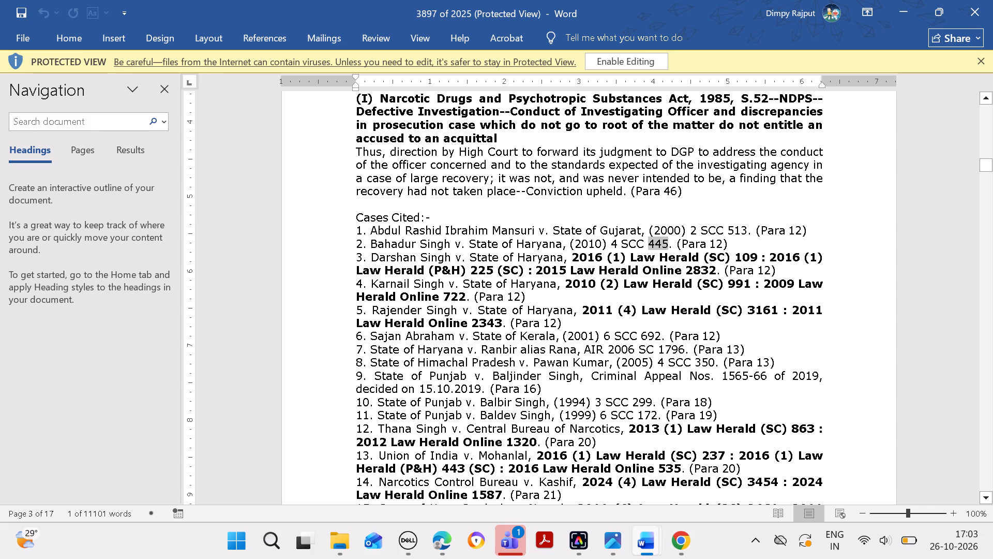
left_click(449, 537)
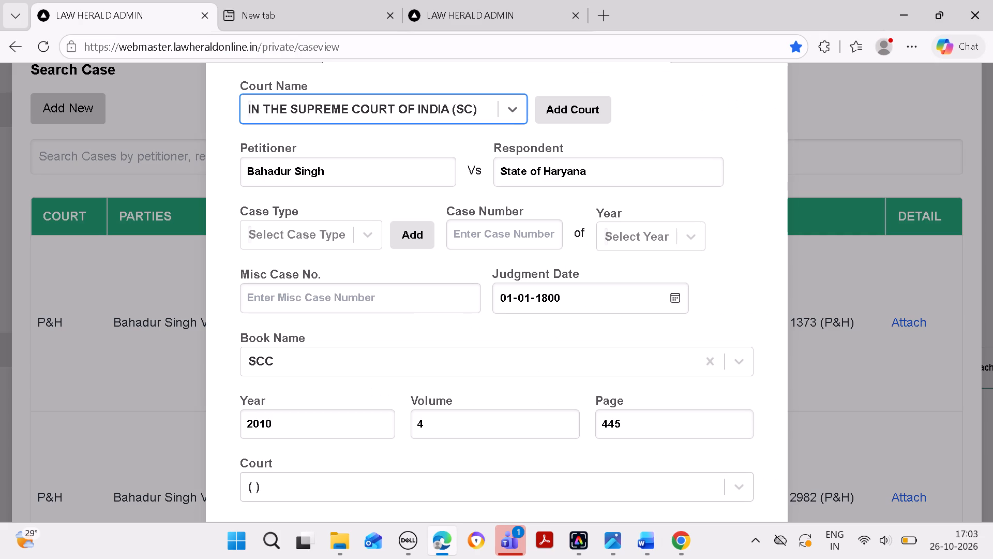
key("Return")
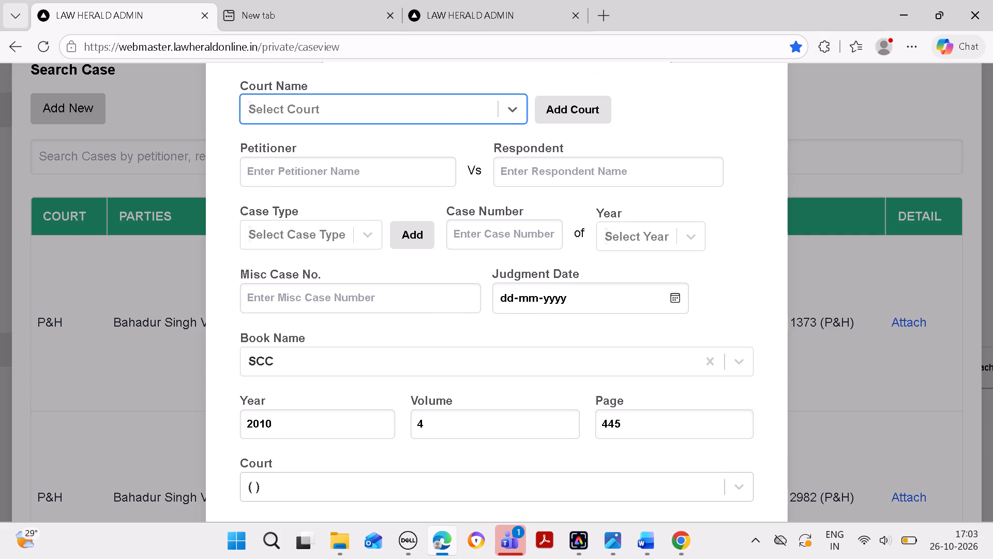
left_click(650, 158)
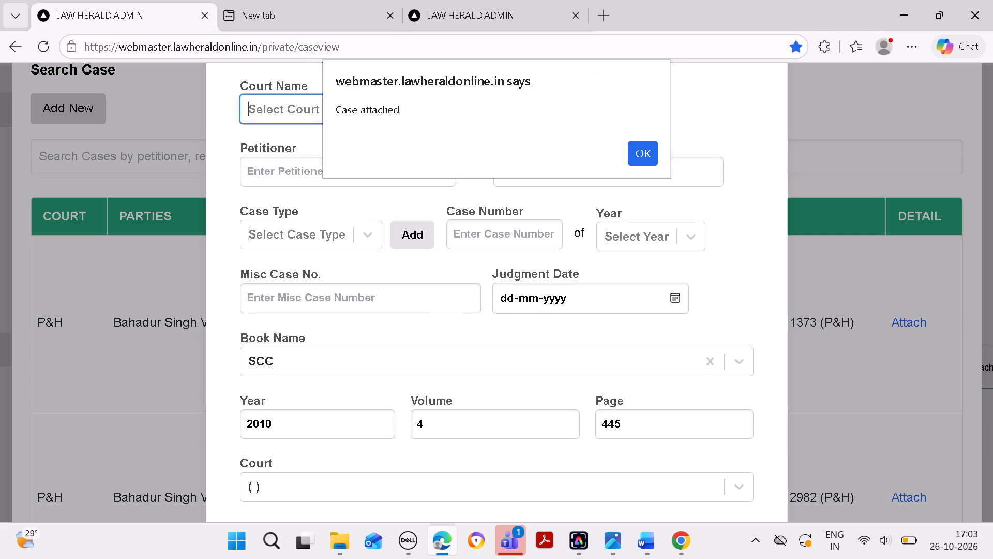
left_click(644, 156)
scroll(637, 303, "down", 10)
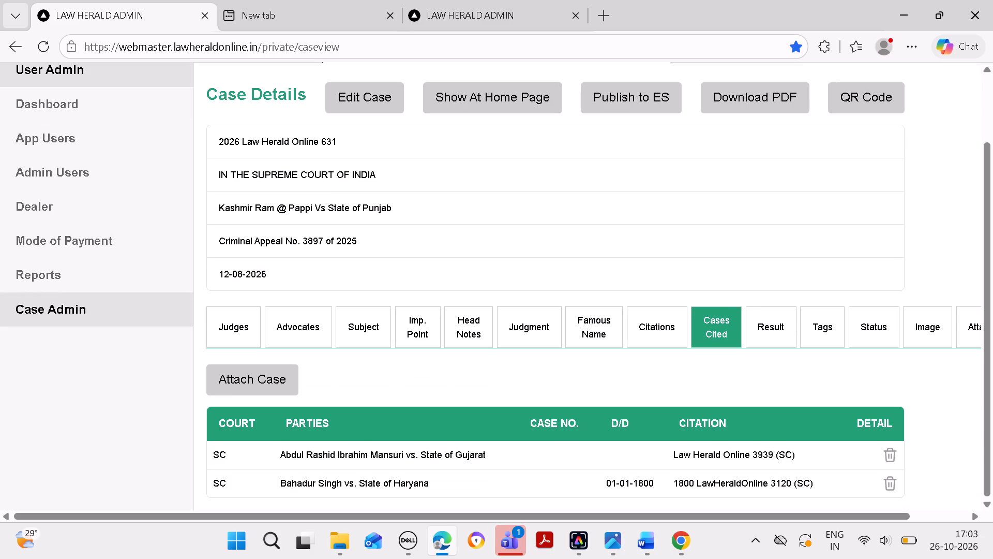
Search the attachable cases by the petitioner copied from Cases Cited entry 3, clearing the previous petitioner and respondent filters.
left_click(643, 535)
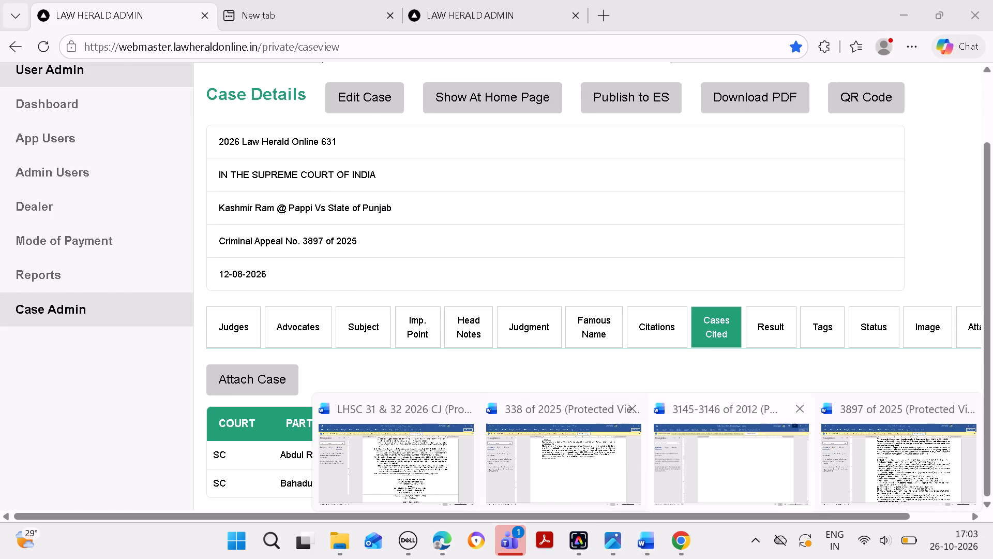
left_click(879, 460)
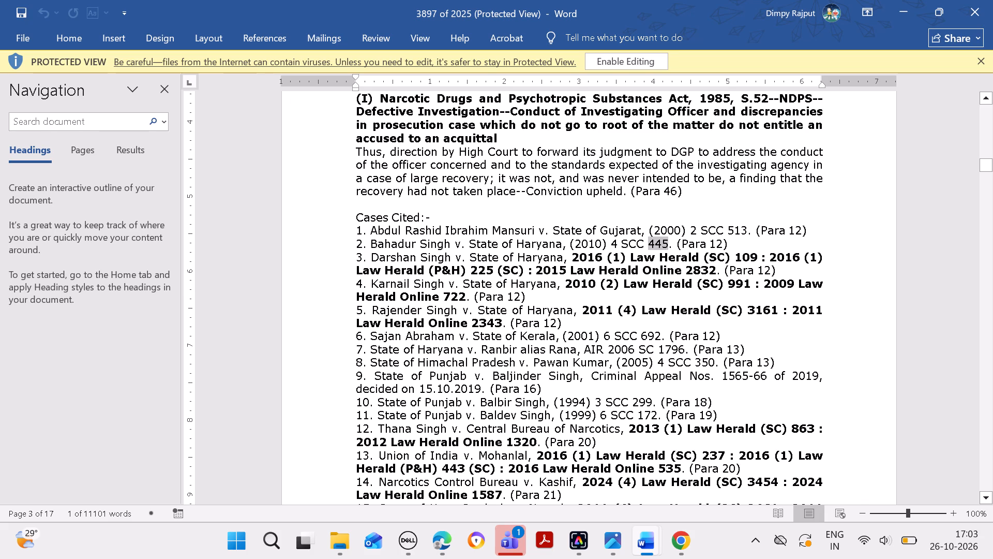
left_click_drag(372, 255, 440, 255)
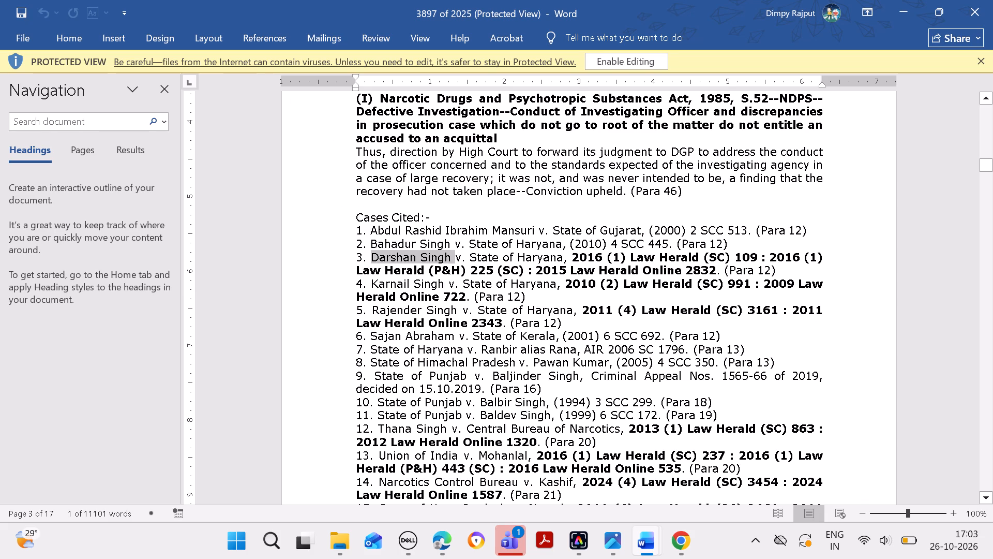
key("ctrl+c")
left_click(448, 539)
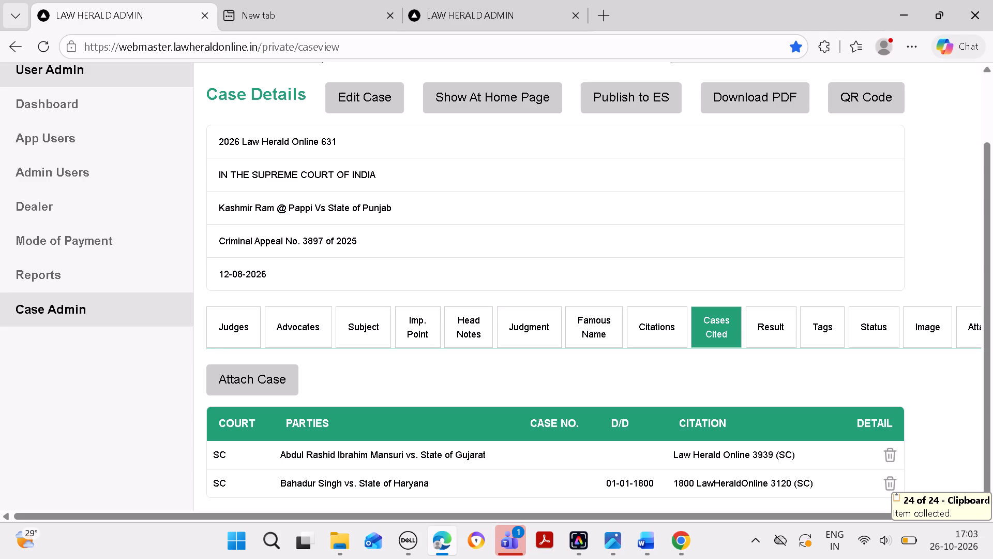
left_click(256, 370)
left_click_drag(445, 184, 358, 172)
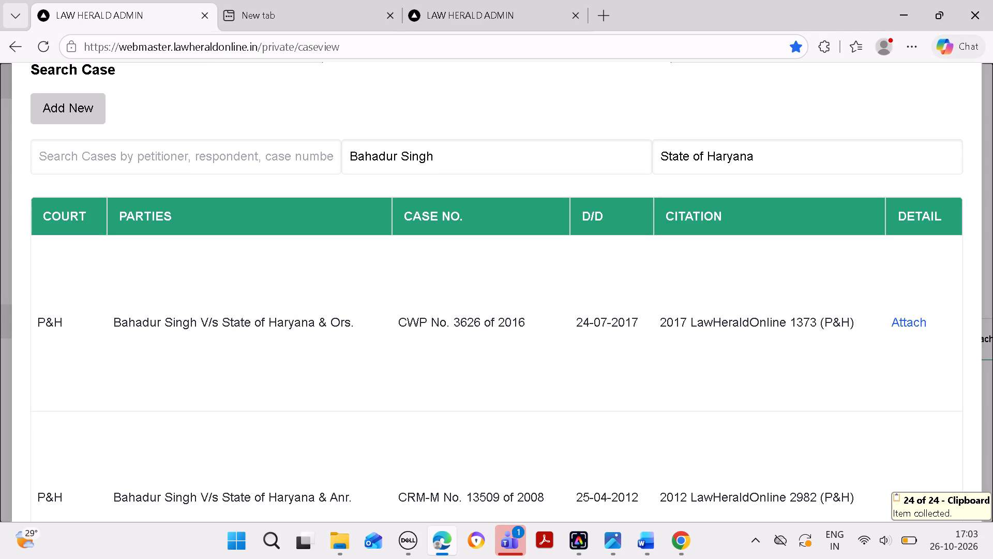
left_click_drag(455, 161, 275, 182)
key("BackSpace")
left_click_drag(759, 147, 381, 203)
key("BackSpace")
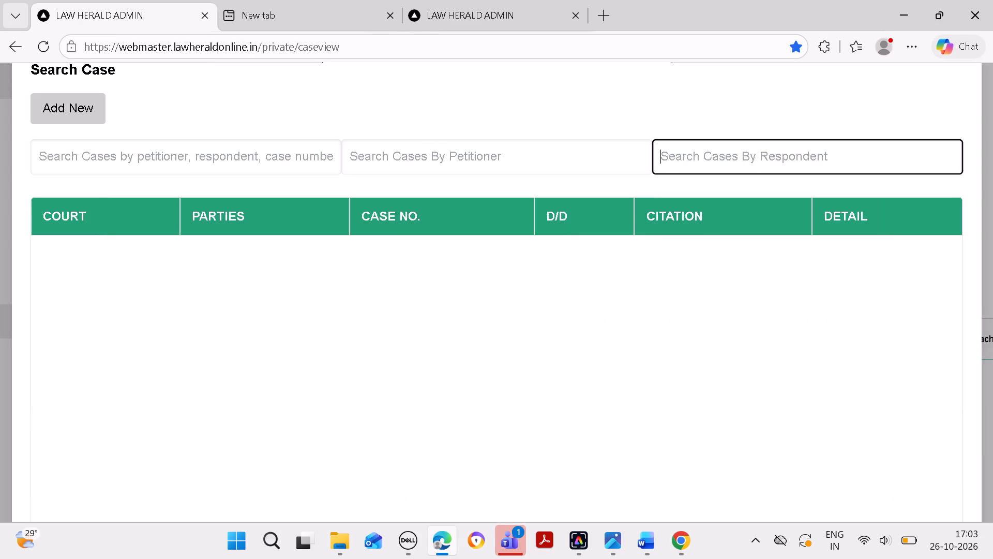
left_click(435, 161)
key("ctrl+v")
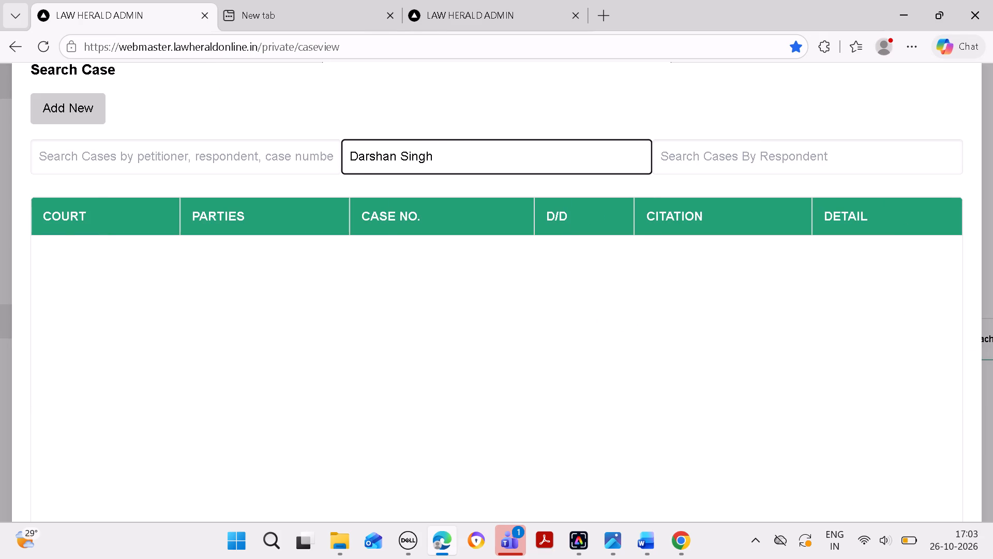
Narrow the attachable cases by the respondent State of Haryana, copied from Cases Cited entry 3 in the Word document 3897 of 2025.
left_click(650, 534)
left_click(847, 454)
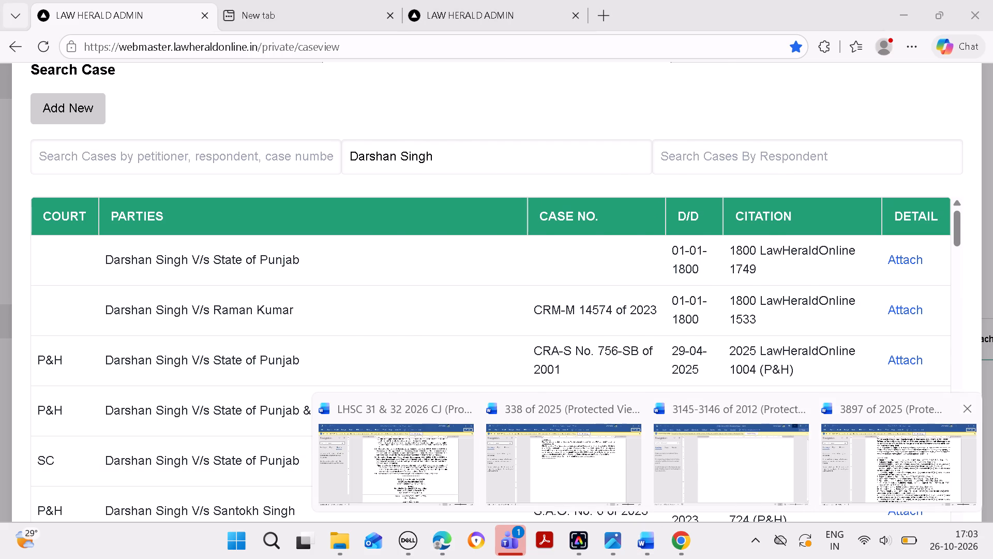
left_click_drag(474, 254, 511, 256)
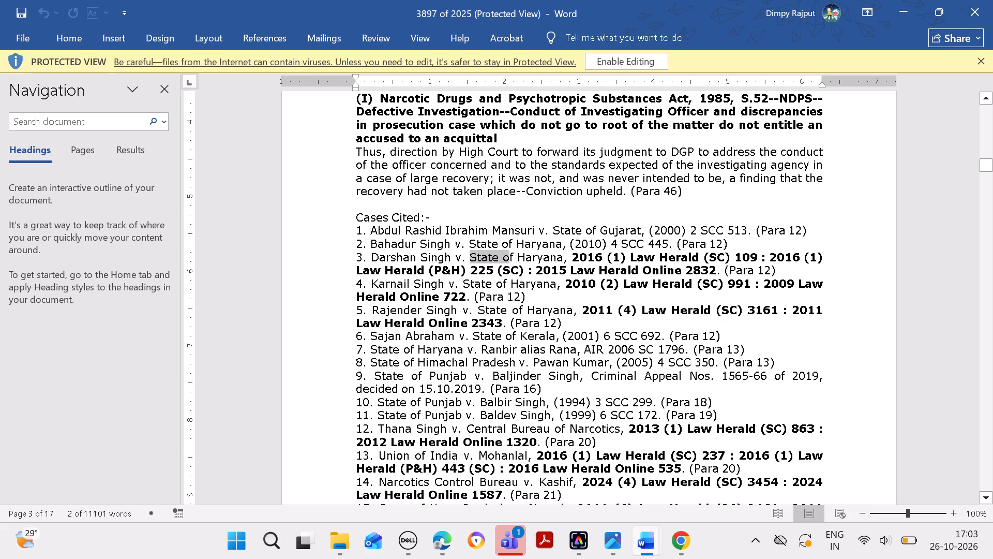
left_click_drag(511, 256, 537, 256)
key("ctrl+c")
left_click(443, 536)
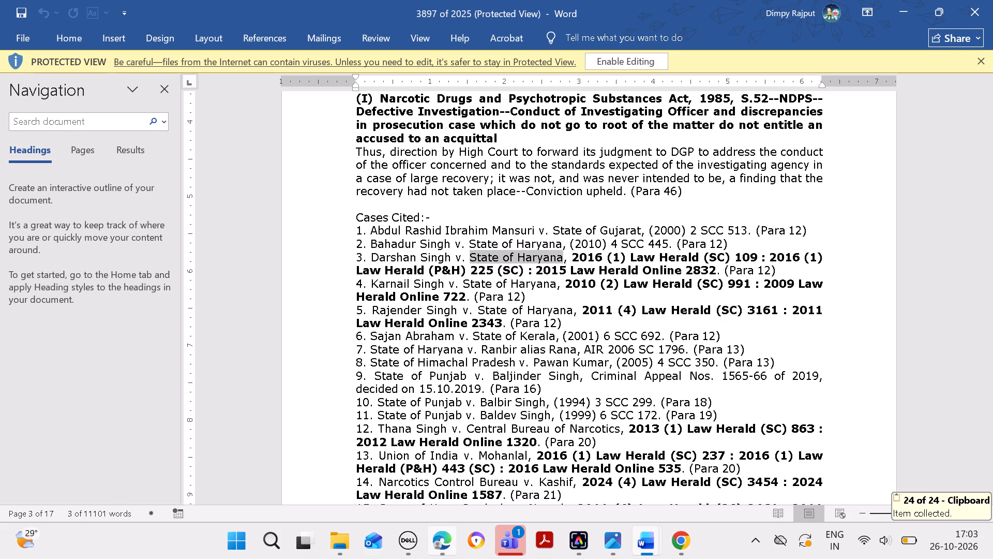
left_click(734, 158)
key("ctrl+v")
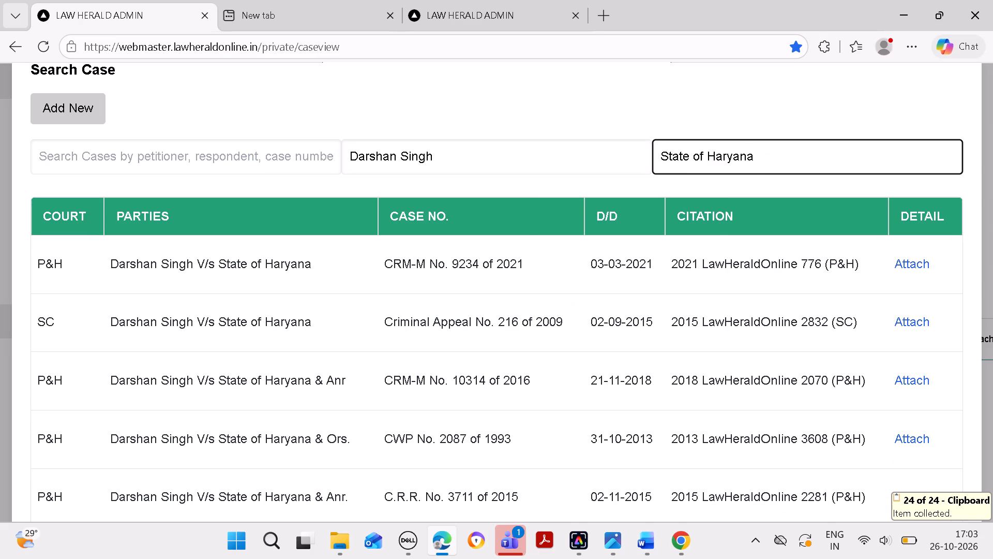
Check entry 3's citation in the Word document and attach the matching SC case, Criminal Appeal No. 216 of 2009, 2015 LawHeraldOnline 2832.
left_click(638, 540)
left_click(865, 461)
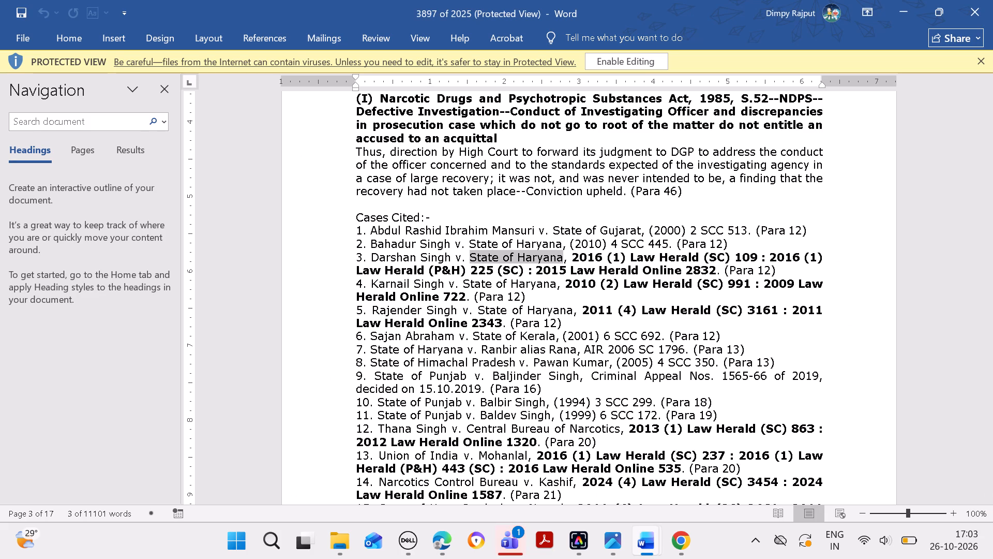
left_click(453, 539)
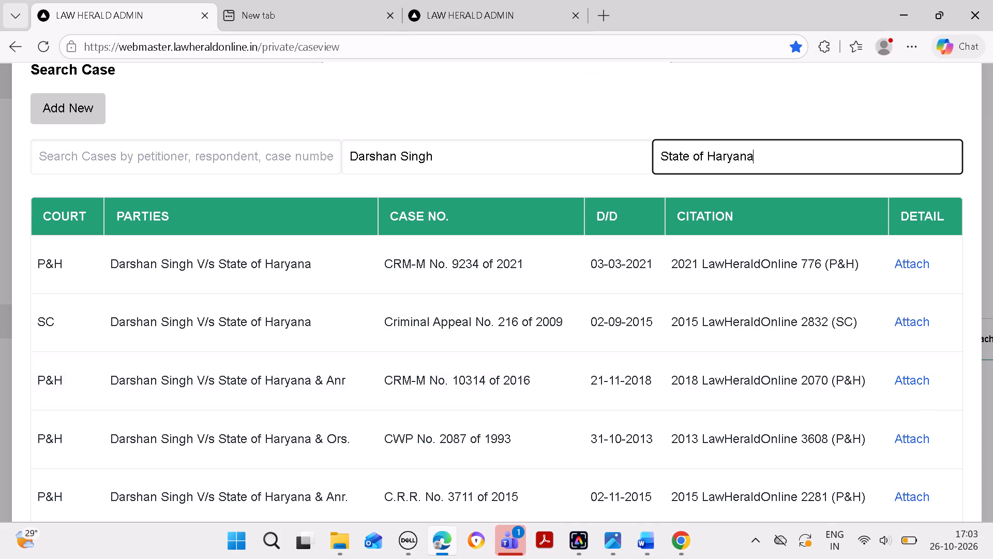
left_click(919, 319)
left_click(640, 151)
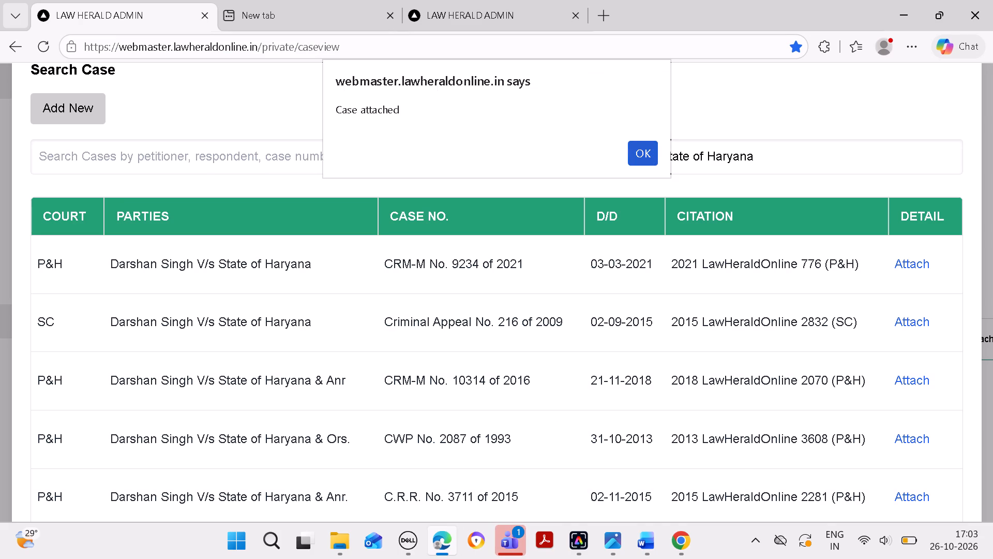
Search the attachable cases by the petitioner copied from Cases Cited entry 4, clearing the previous petitioner and respondent filters.
scroll(629, 280, "down", 7)
left_click(644, 533)
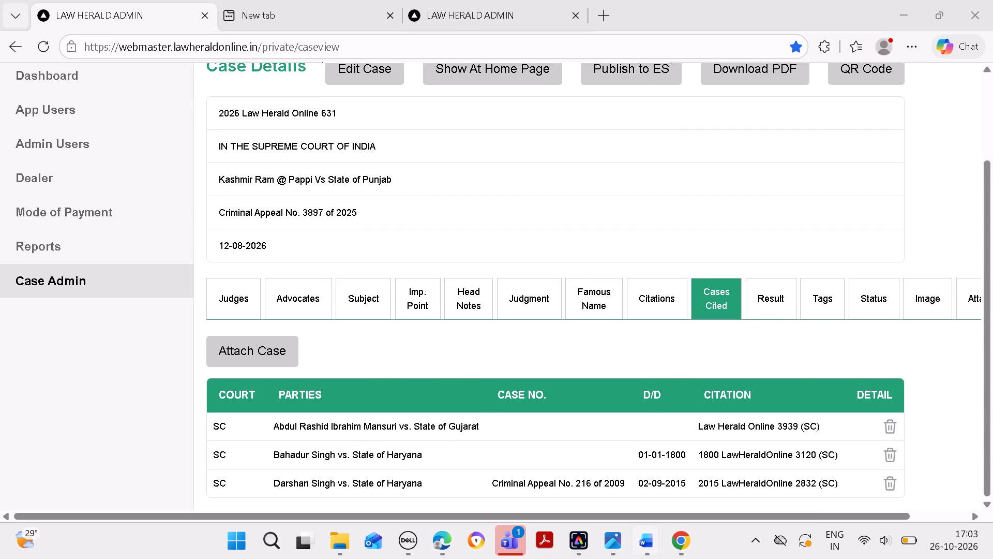
left_click(872, 458)
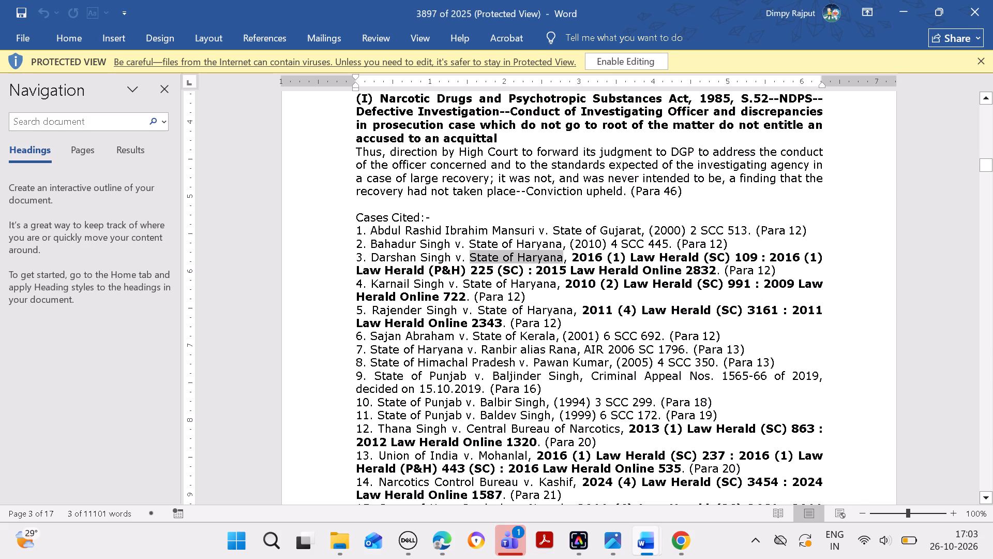
left_click_drag(370, 282, 377, 283)
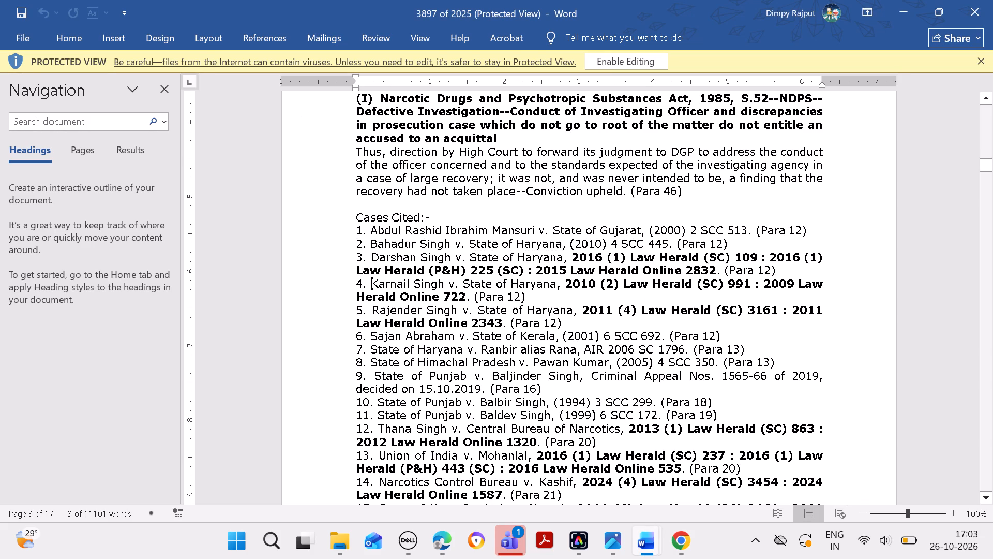
left_click_drag(377, 283, 426, 285)
key("ctrl+c")
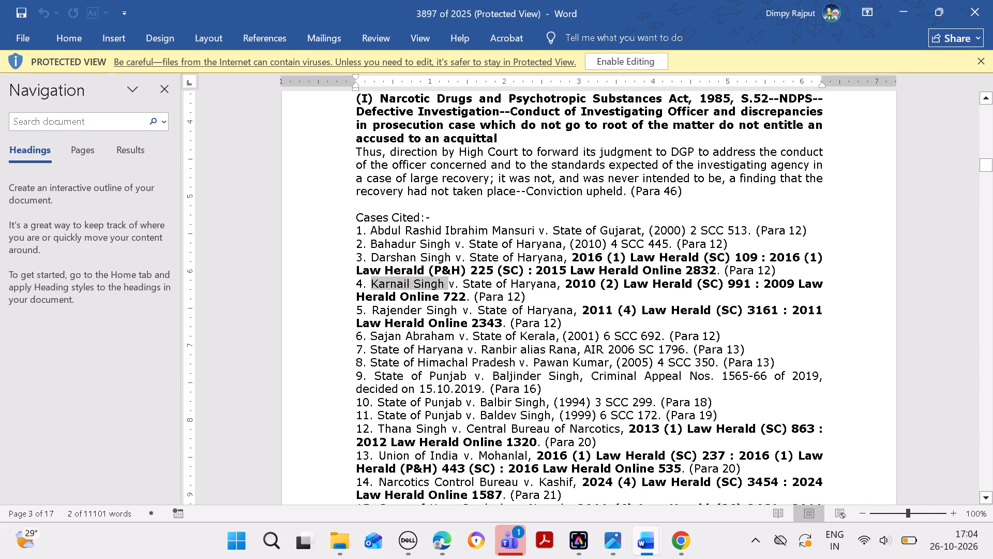
left_click(436, 540)
left_click(262, 349)
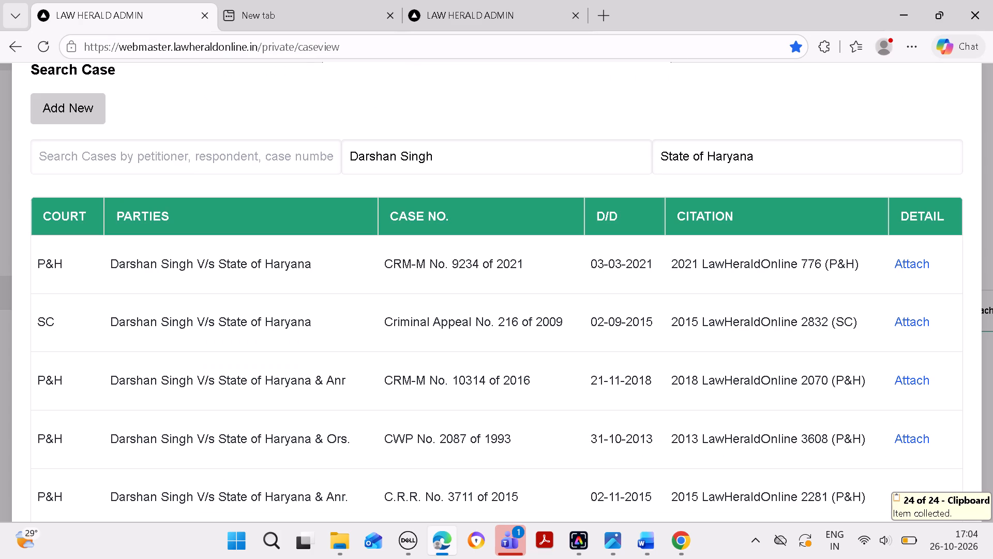
left_click_drag(565, 162, 305, 171)
key("BackSpace")
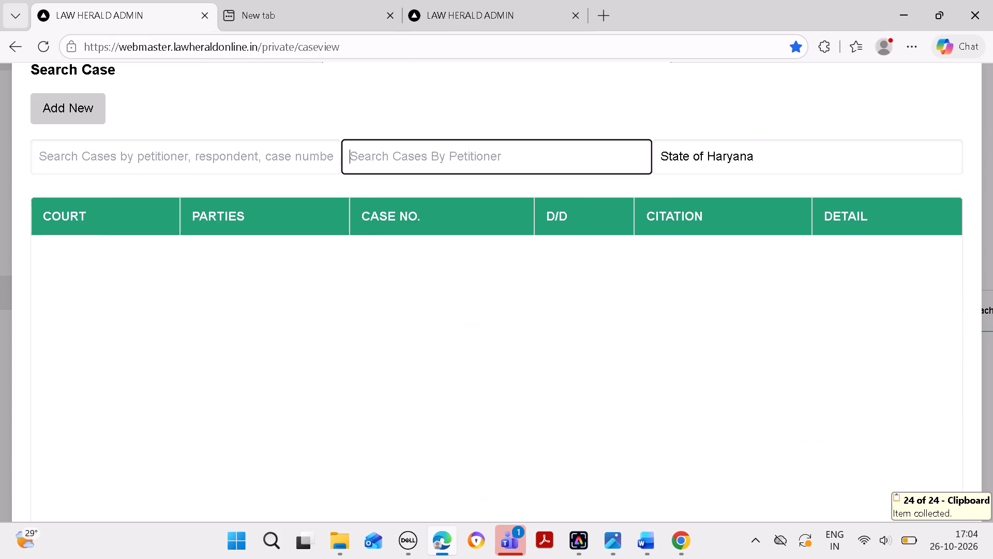
left_click_drag(753, 159, 436, 165)
key("BackSpace")
left_click(407, 163)
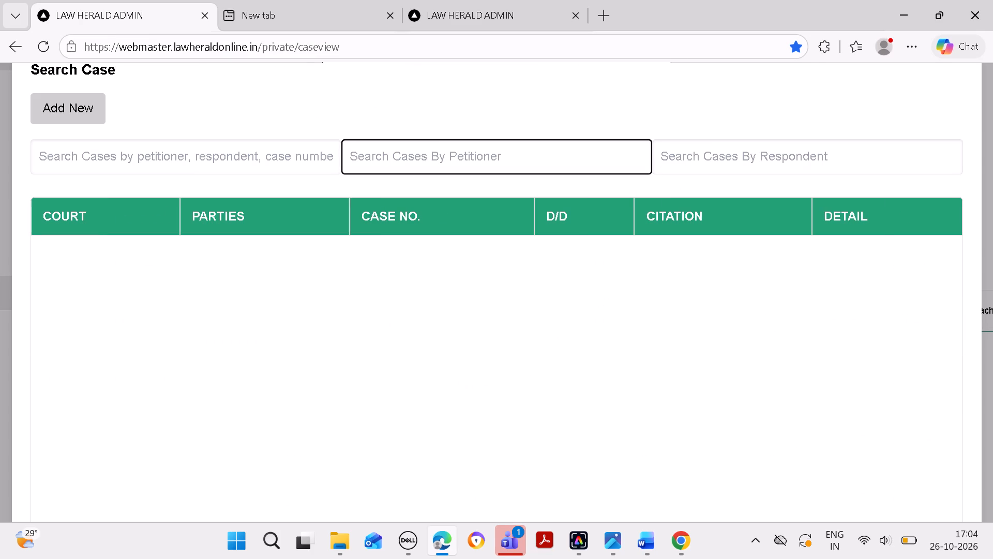
key("ctrl+v")
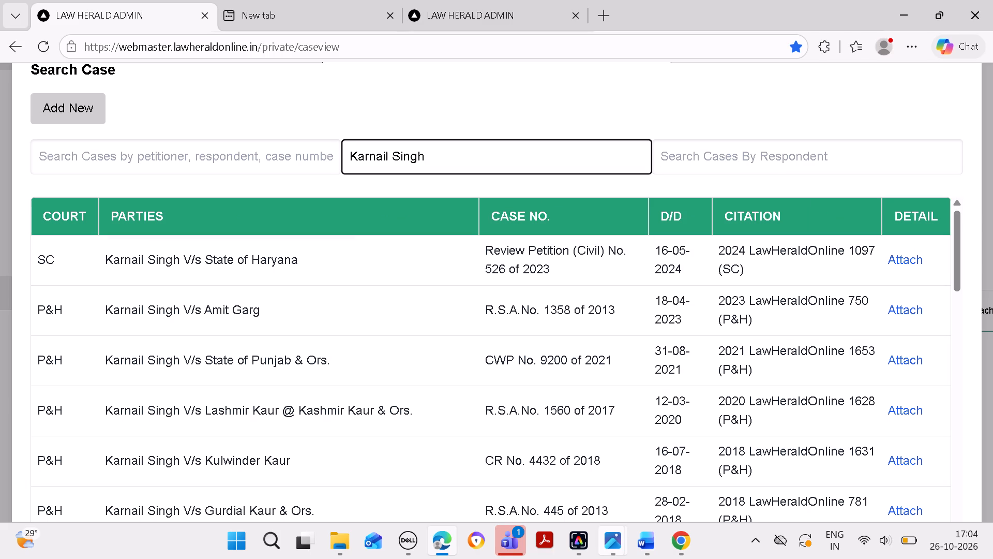
Narrow the attachable cases by the respondent State of Haryana, copied from Cases Cited entry 4 in the Word document.
left_click(636, 542)
left_click(920, 457)
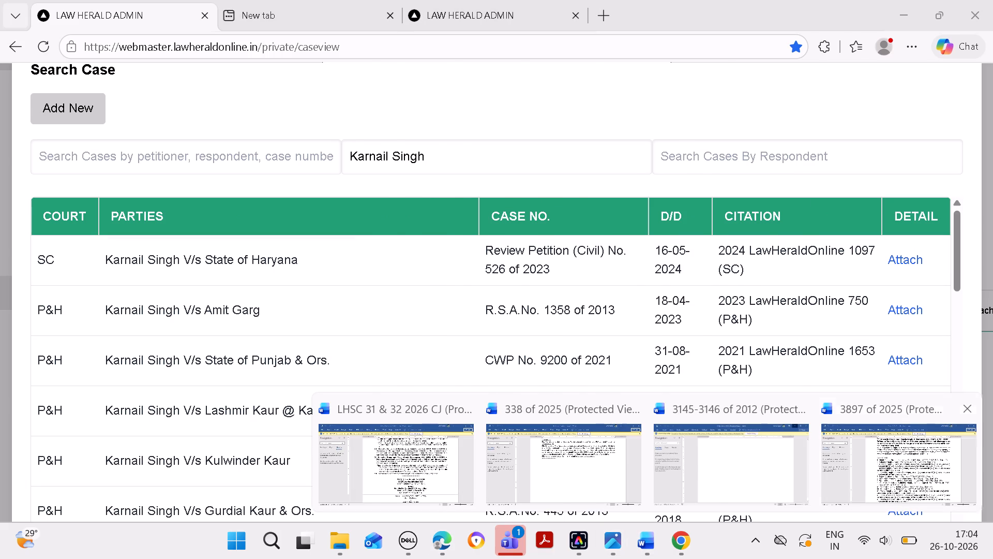
left_click_drag(464, 277, 536, 282)
key("ctrl+c")
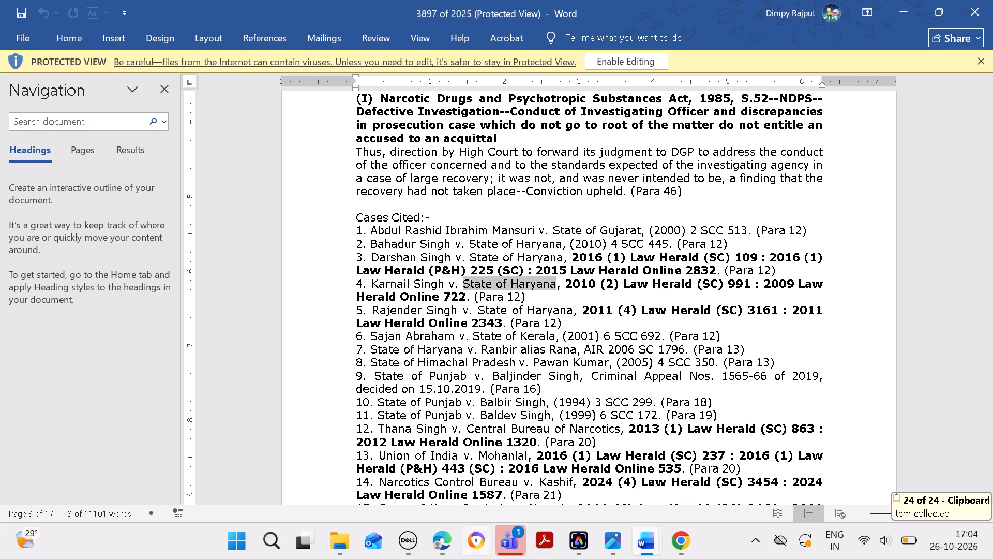
left_click(439, 537)
left_click(738, 164)
key("ctrl+v")
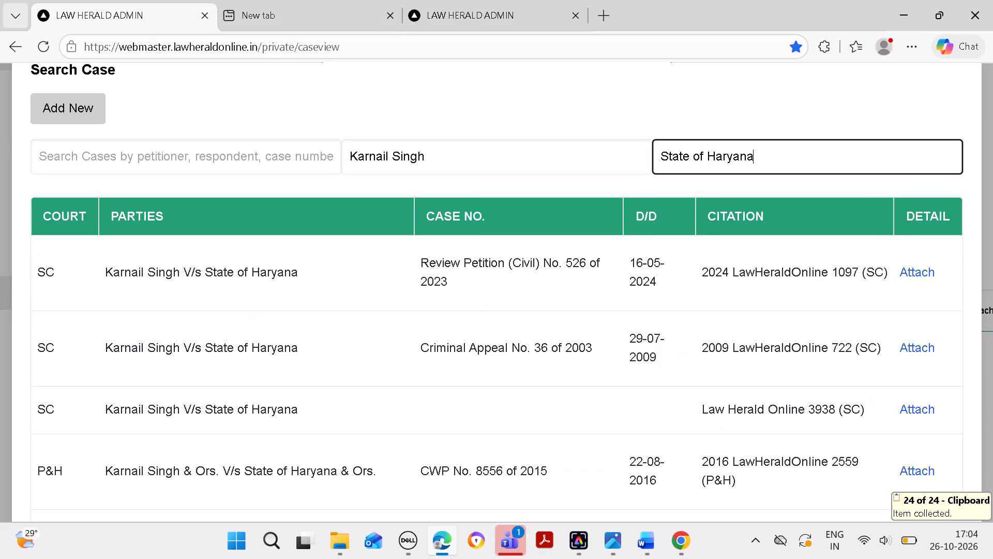
Check entry 4's citation in the Word document and attach the matching SC case, Criminal Appeal No. 36 of 2003, 2009 LawHeraldOnline 722.
left_click(654, 537)
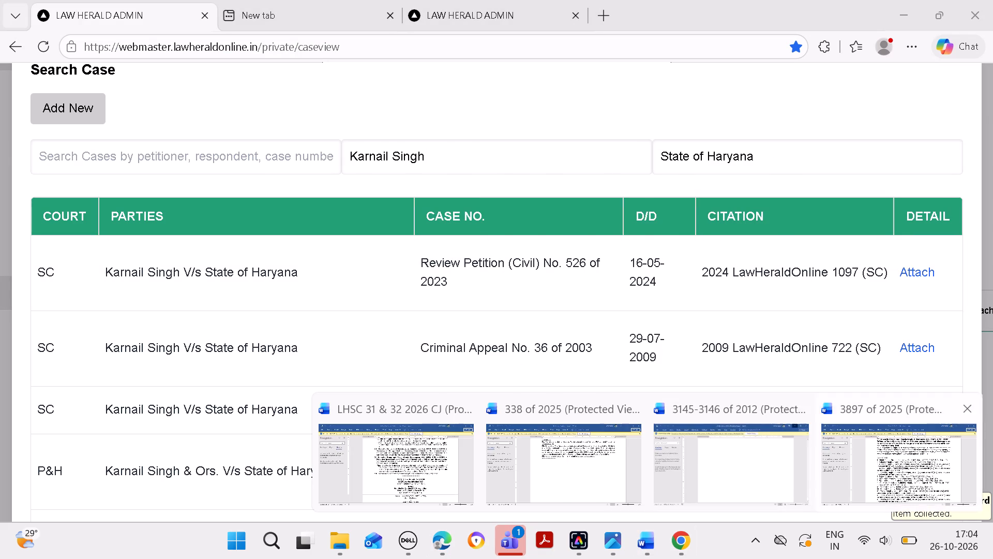
left_click(885, 446)
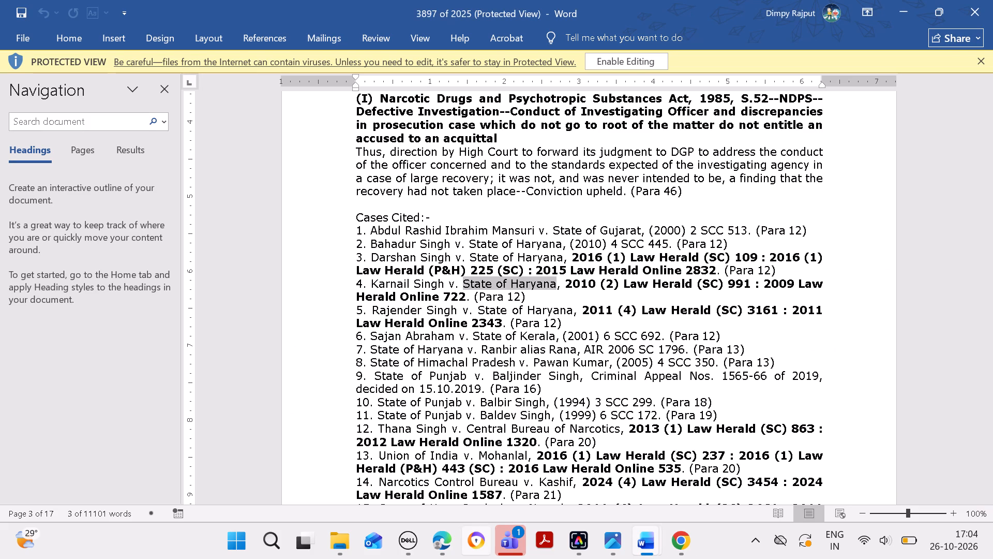
left_click(449, 540)
left_click(923, 336)
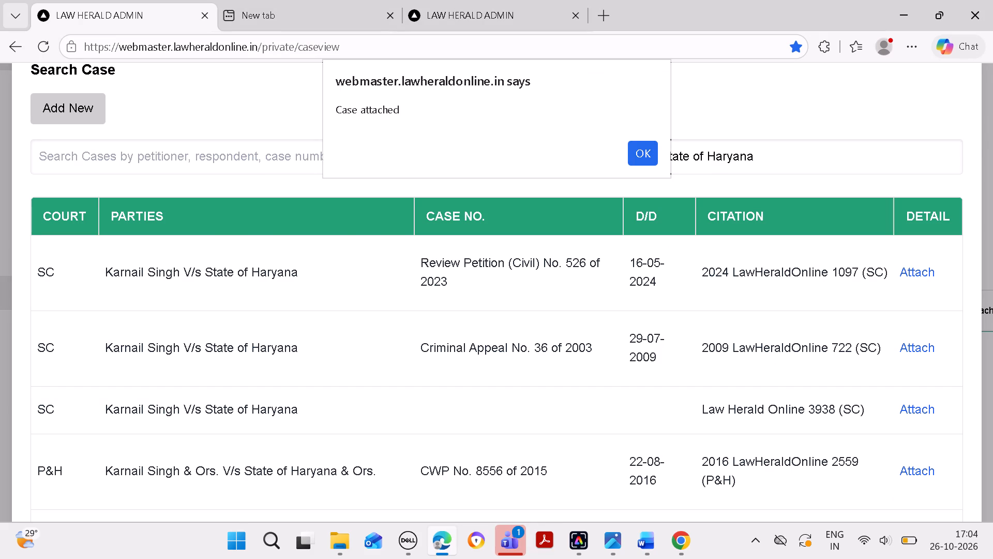
left_click(643, 155)
Search the attachable cases by the petitioner copied from Cases Cited entry 5, clearing the previous respondent and petitioner filters.
scroll(625, 283, "down", 9)
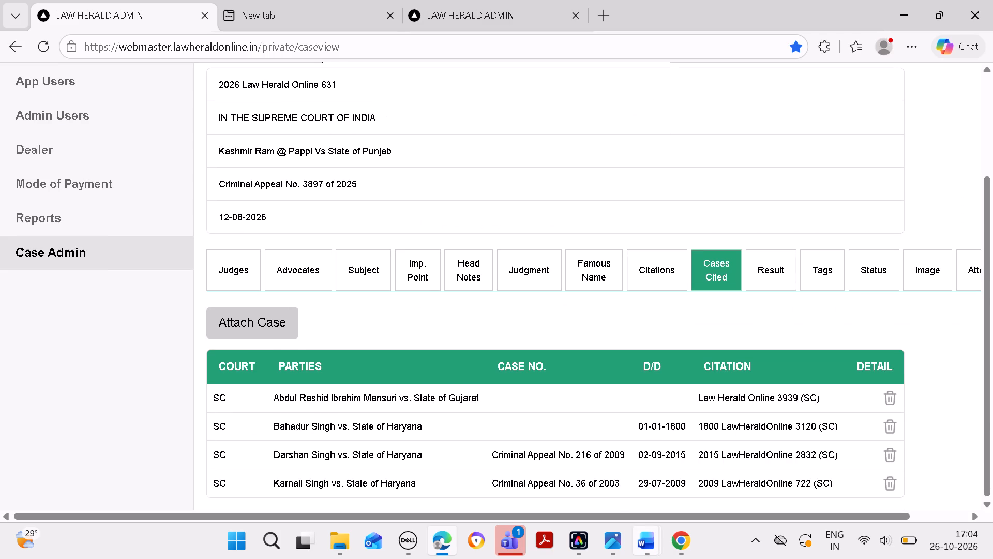
left_click(643, 544)
left_click(887, 441)
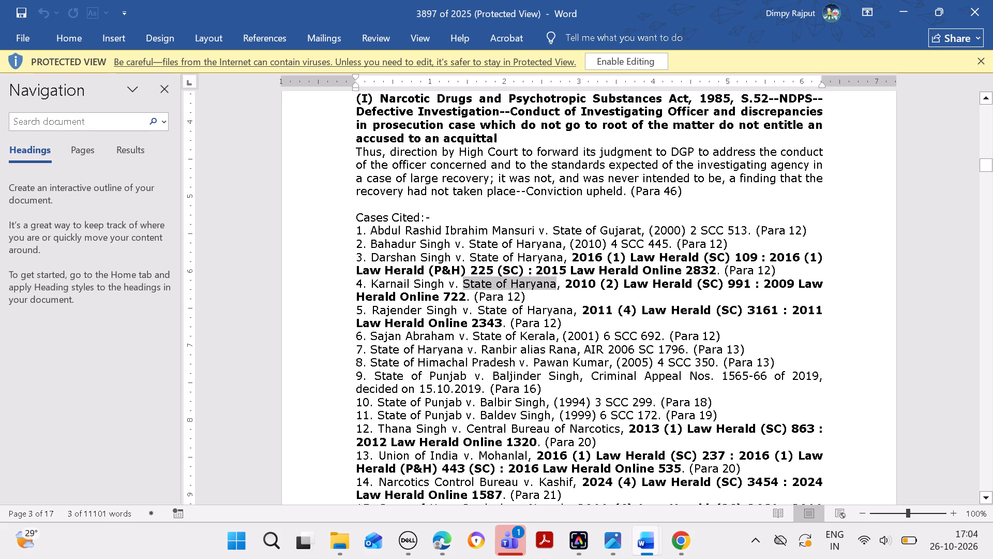
left_click_drag(371, 310, 445, 310)
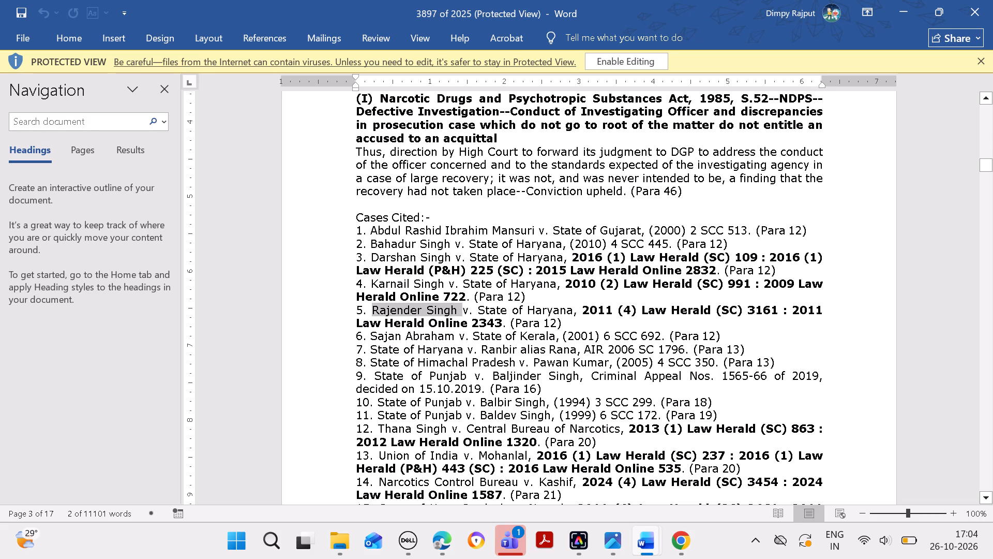
key("ctrl+c")
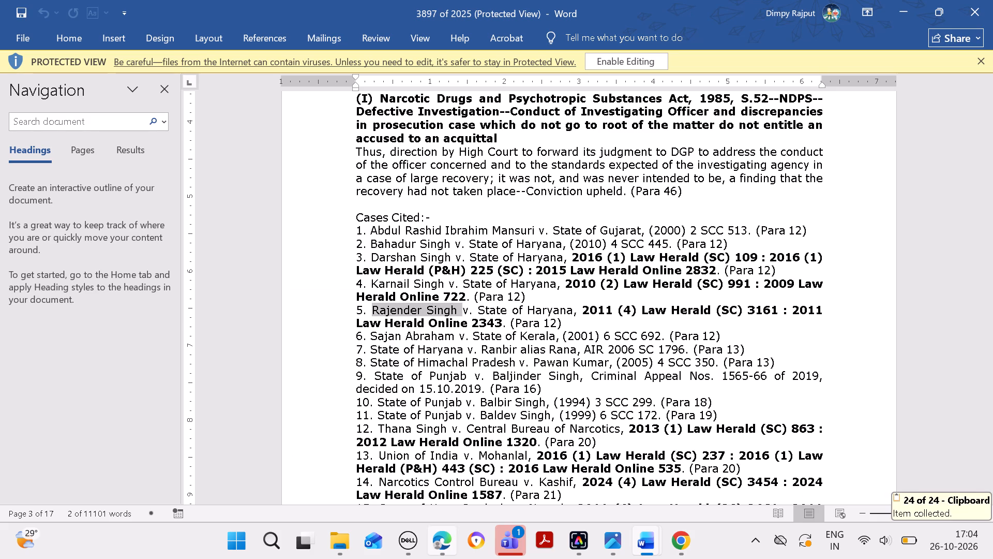
left_click(444, 539)
left_click(283, 325)
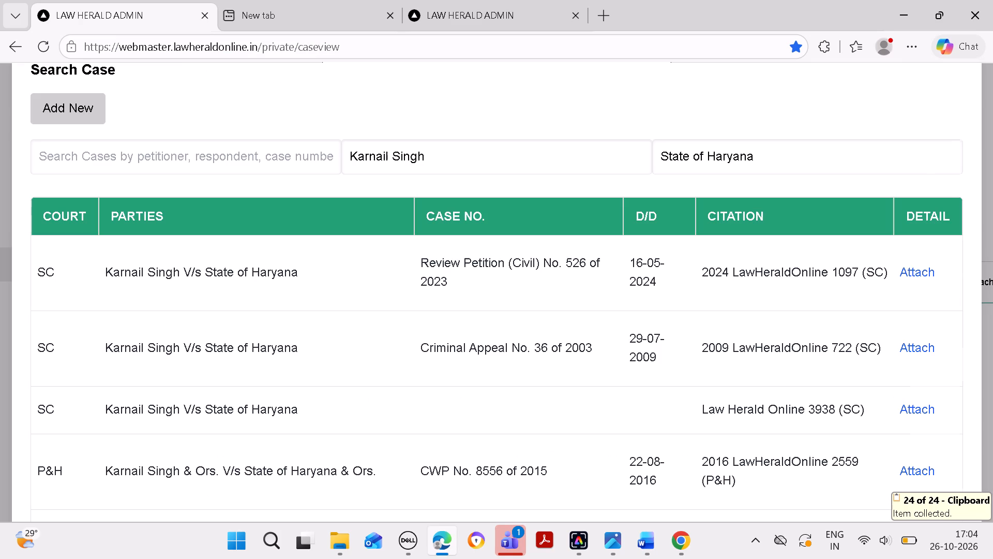
left_click_drag(763, 157, 545, 169)
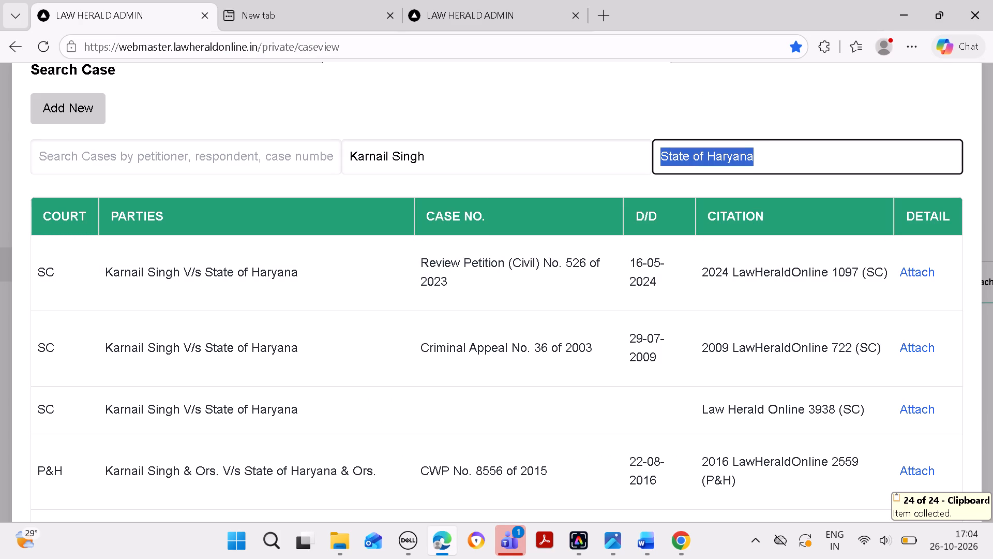
key("BackSpace")
left_click_drag(470, 164, 311, 168)
key("BackSpace")
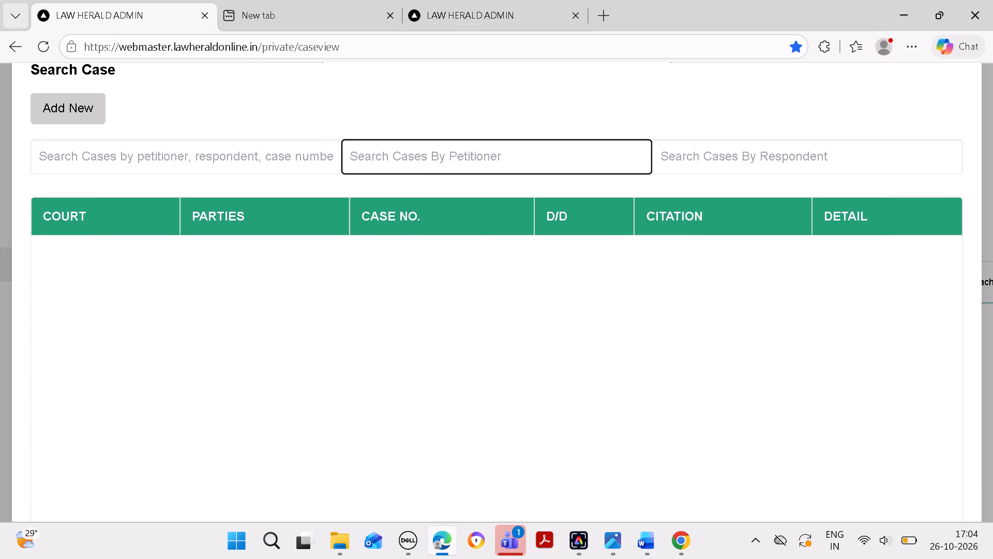
key("ctrl+v")
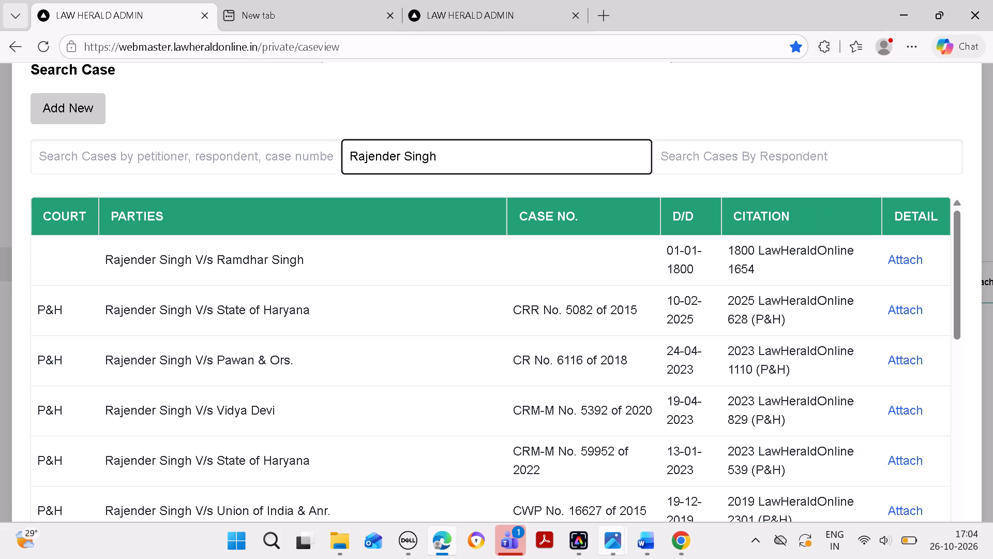
Narrow the attachable cases by the respondent State of Haryana, copied from Cases Cited entry 5 in the Word document.
left_click(644, 541)
left_click(869, 477)
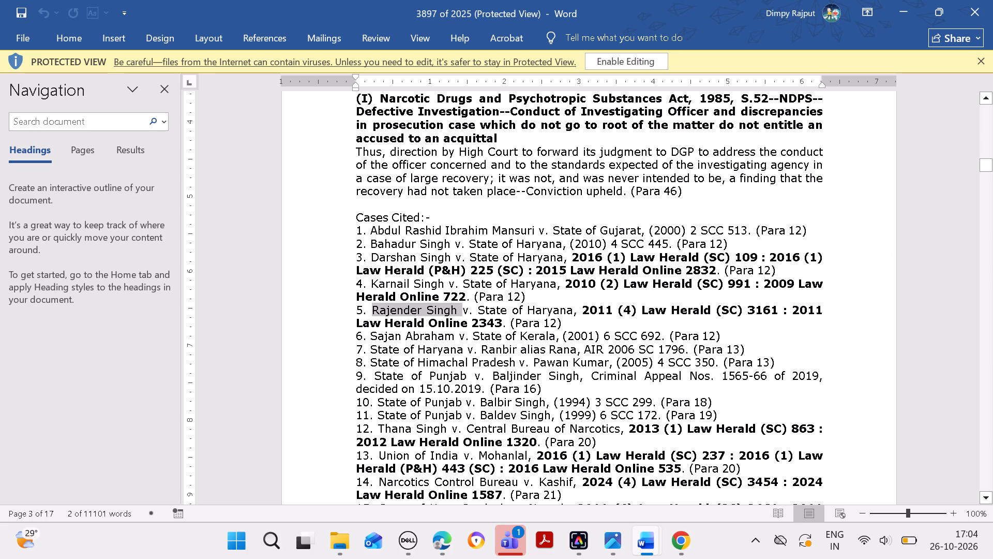
left_click_drag(475, 310, 552, 305)
key("ctrl+c")
left_click(444, 540)
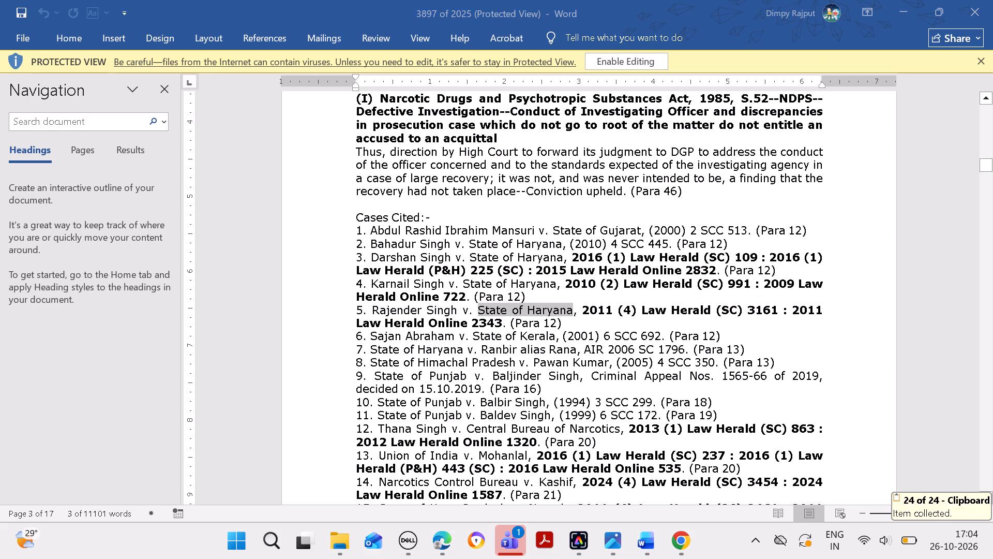
left_click(445, 540)
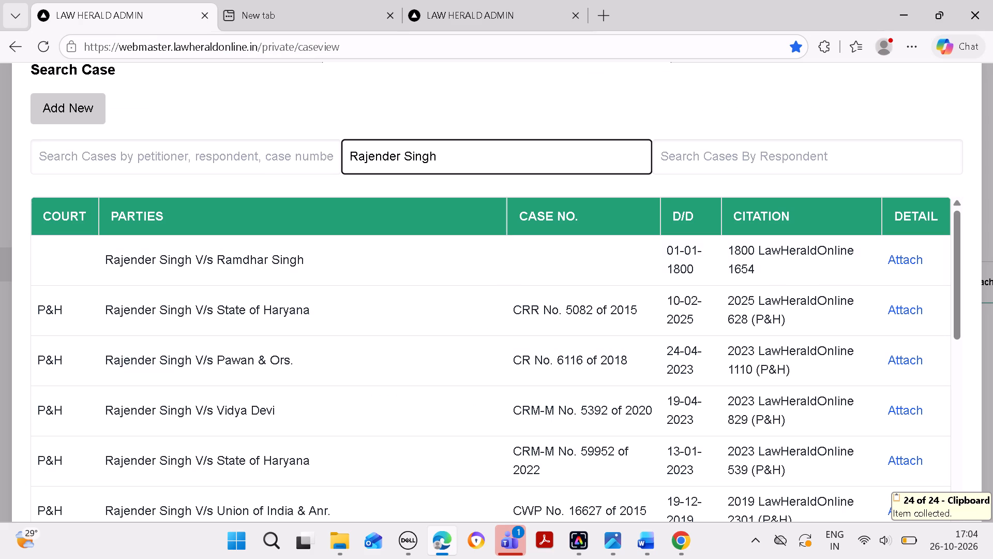
left_click(758, 157)
key("ctrl+v")
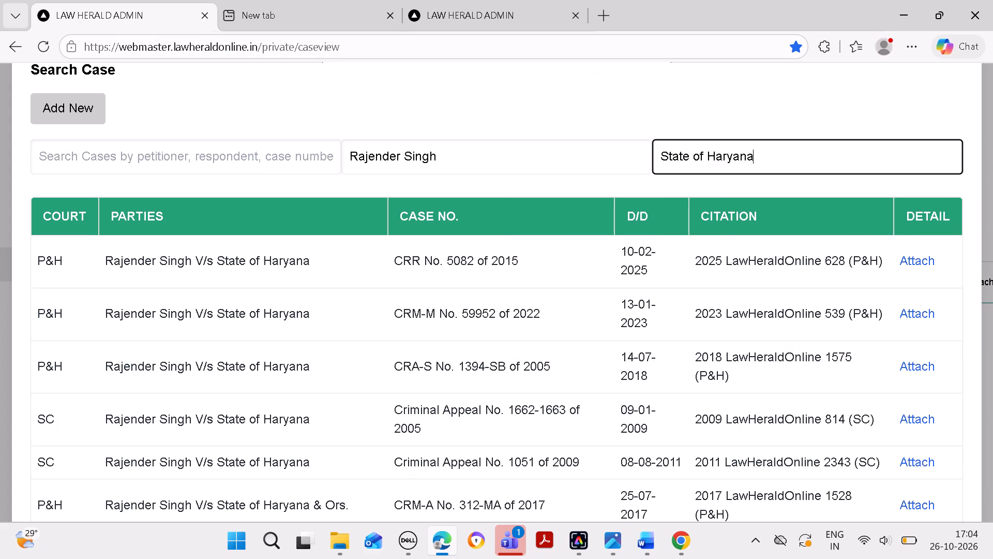
Check entry 5's citation in the Word document and attach the matching SC case, Criminal Appeal No. 1051 of 2009, 2011 LawHeraldOnline 2343.
left_click(657, 537)
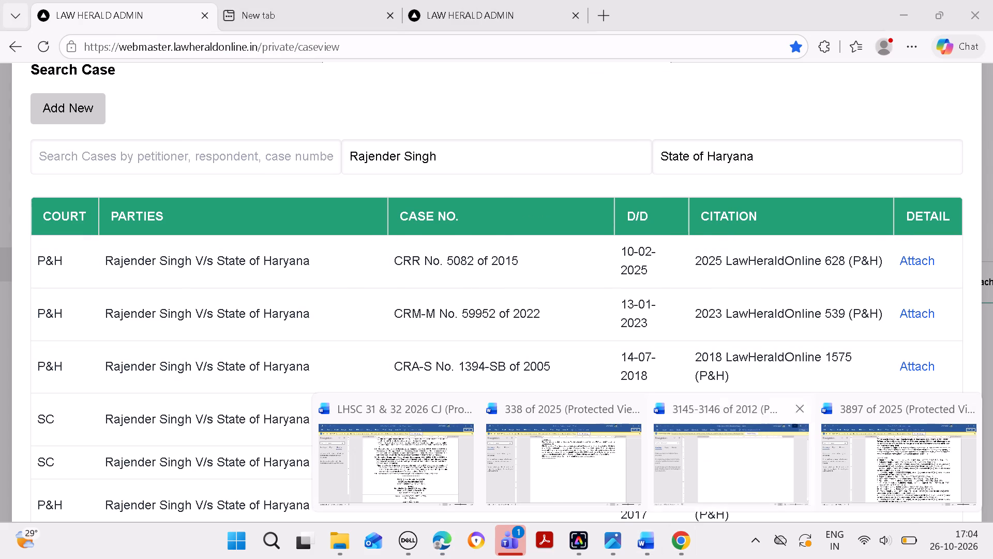
left_click(898, 452)
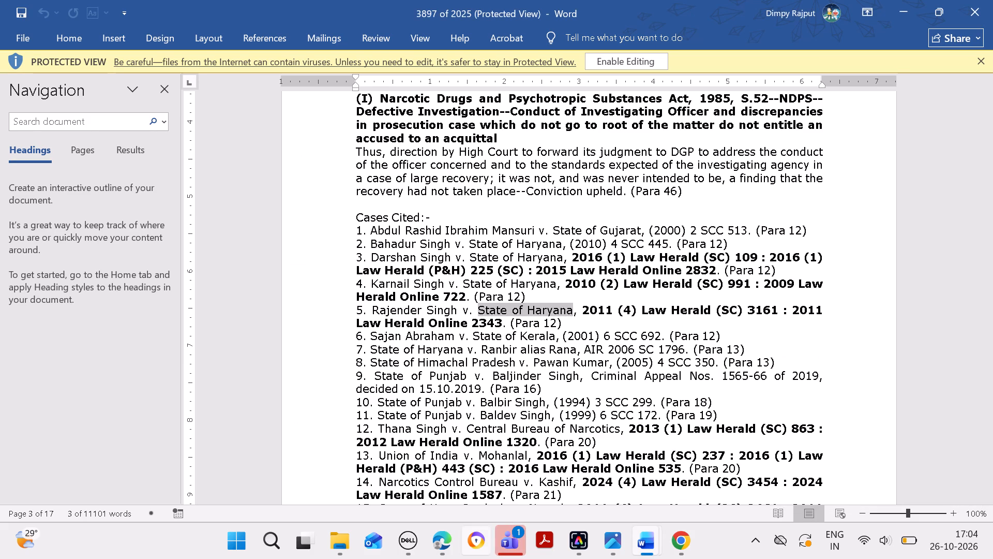
left_click(442, 541)
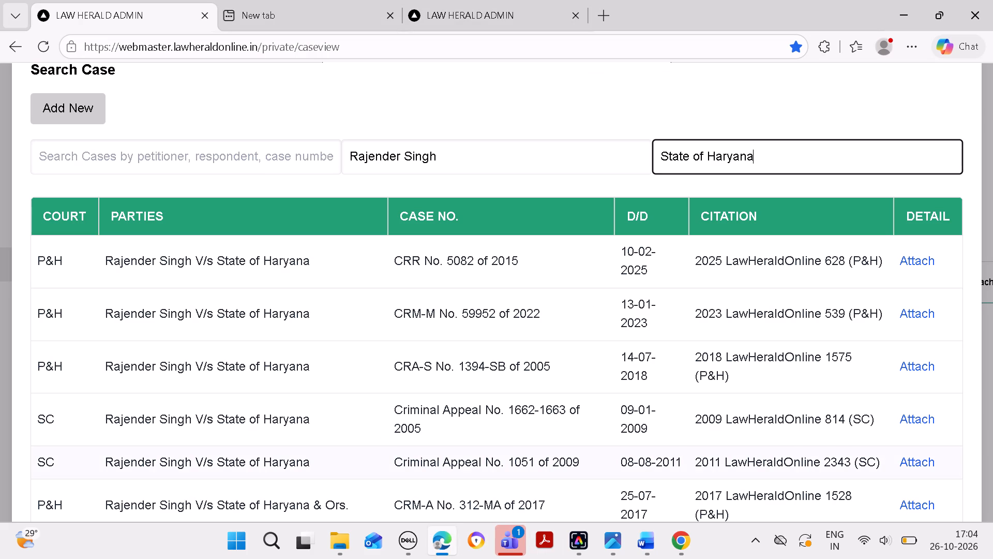
left_click(921, 463)
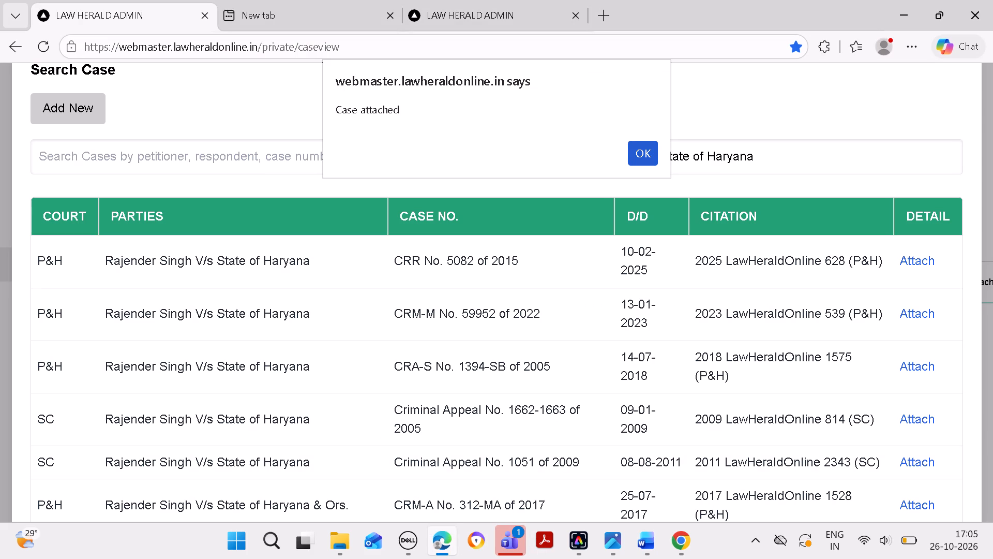
left_click(650, 157)
scroll(665, 227, "down", 7)
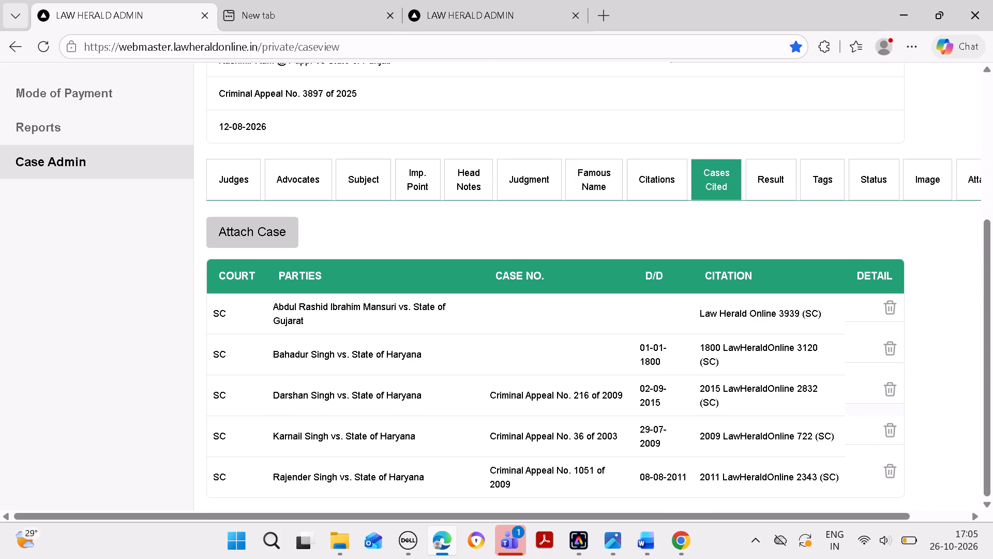
Search the attachable cases by the petitioner copied from Cases Cited entry 6, clearing the previous petitioner and respondent filters.
left_click(655, 537)
left_click(935, 461)
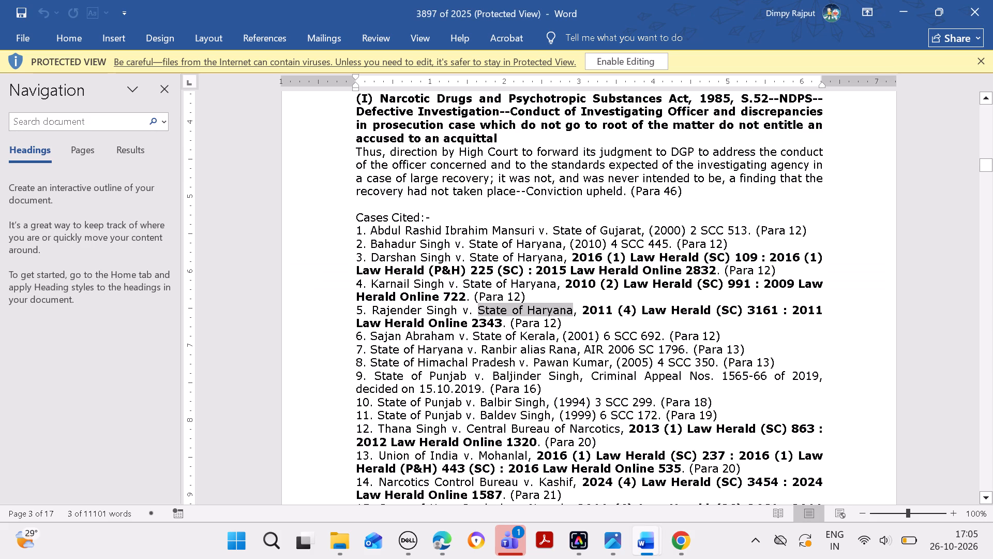
left_click_drag(373, 334, 429, 340)
key("ctrl+c")
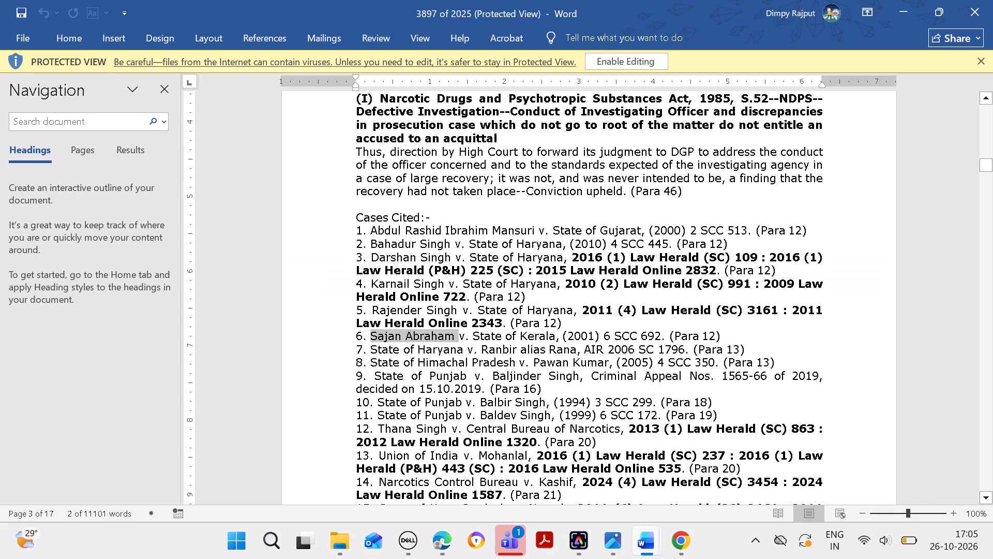
left_click(436, 537)
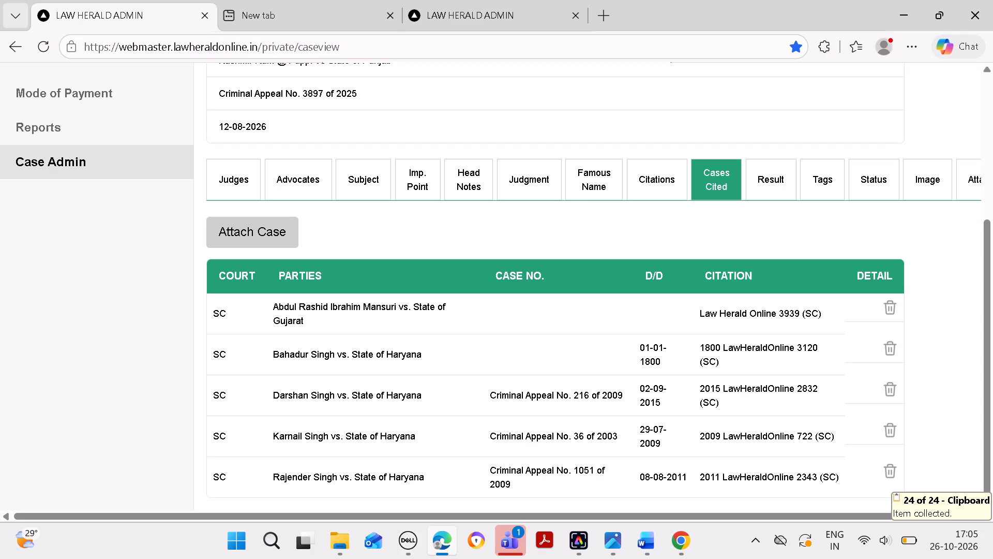
left_click(243, 244)
left_click_drag(478, 153, 234, 159)
key("BackSpace")
left_click_drag(766, 154, 502, 154)
key("BackSpace")
left_click(480, 150)
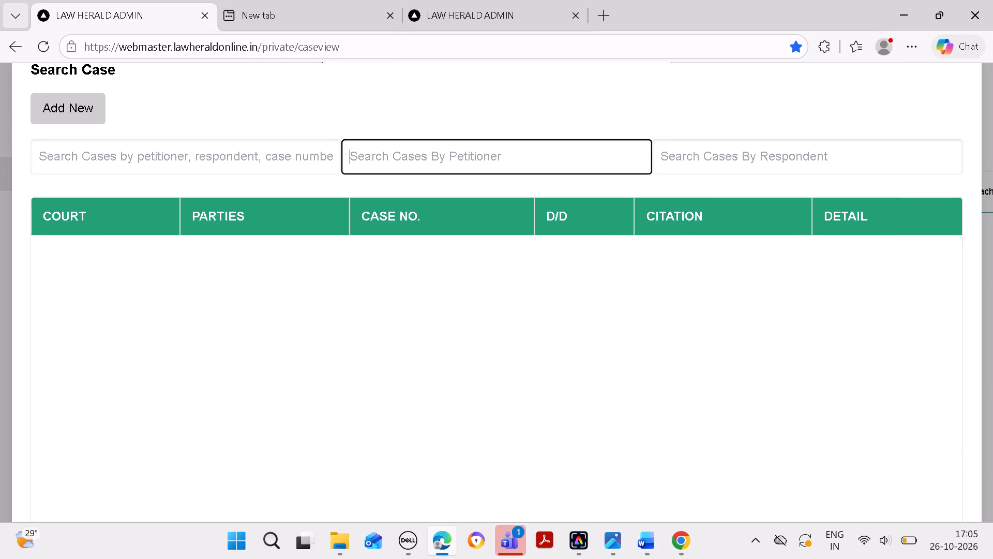
key("ctrl+v")
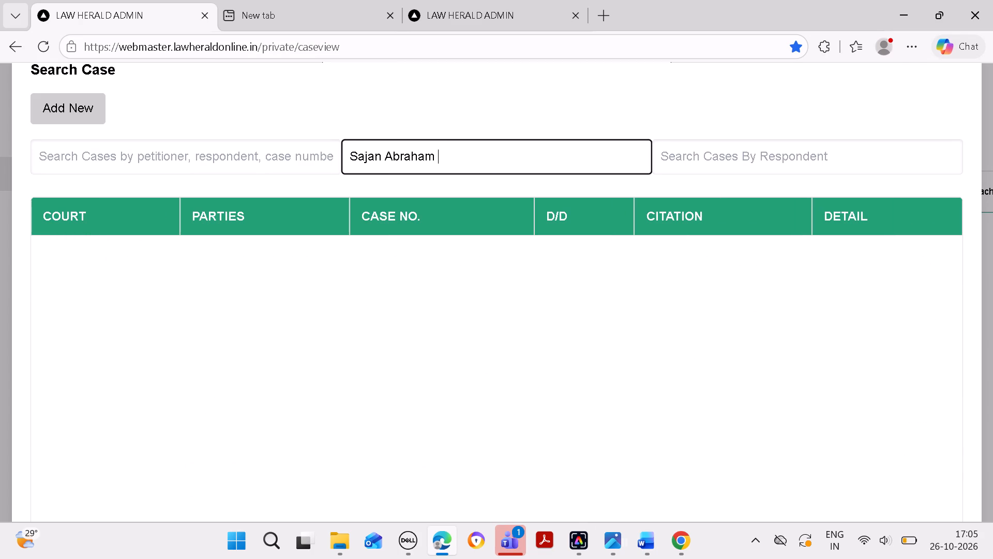
Start a new case for Cases Cited entry 6, with its petitioner and the respondent State of Kerala copied from the Word document.
left_click(645, 539)
left_click(828, 471)
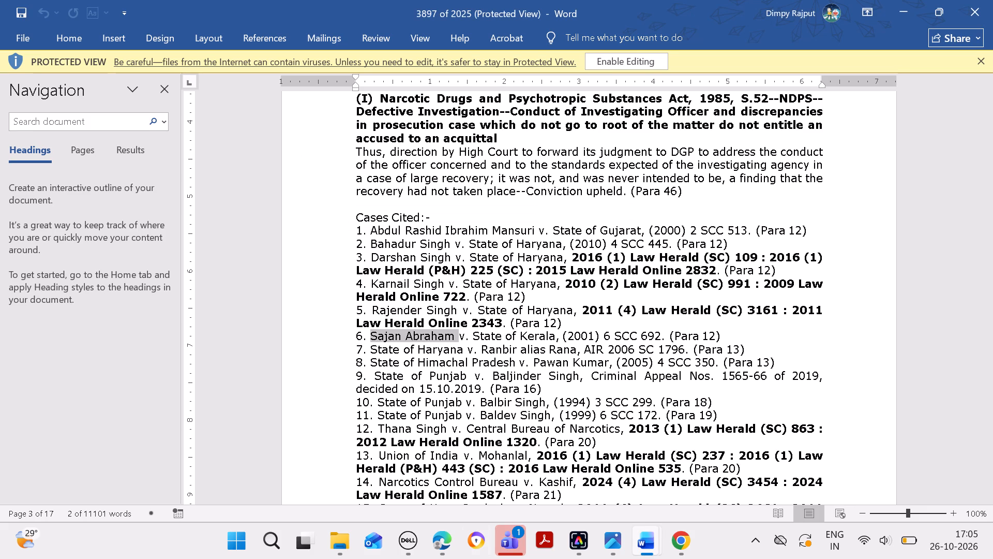
left_click(446, 532)
left_click(439, 545)
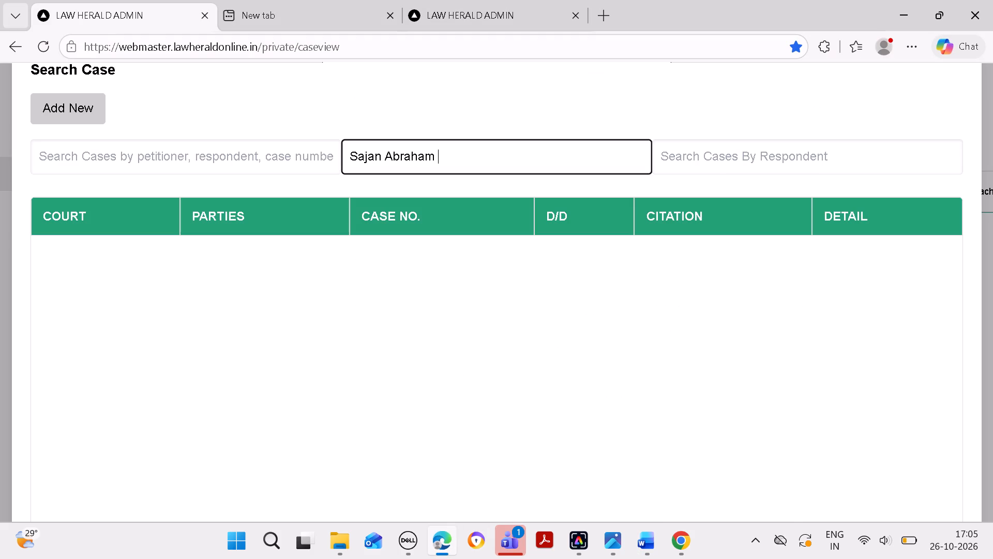
left_click(70, 111)
left_click(327, 165)
key("ctrl+v")
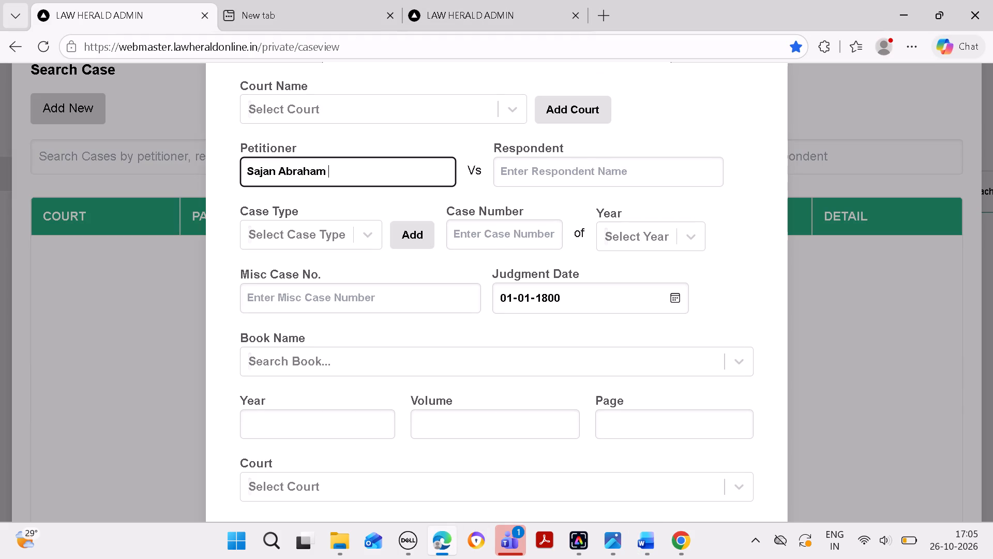
left_click(647, 537)
left_click(842, 472)
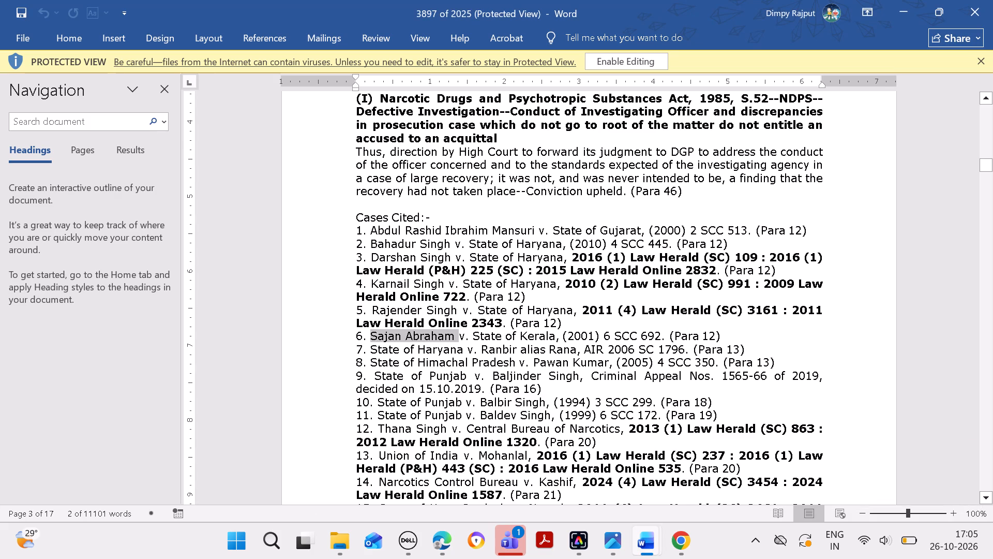
left_click_drag(472, 334, 536, 338)
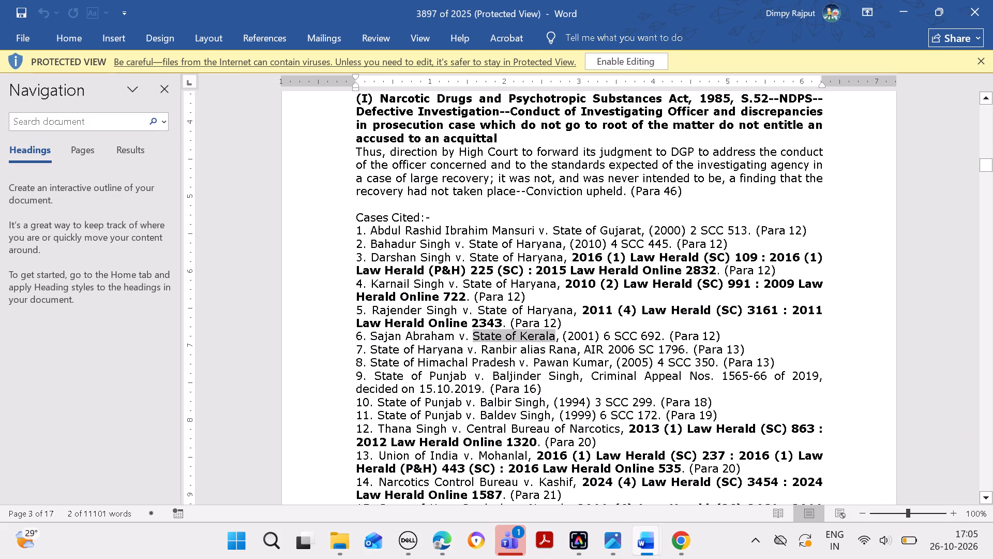
key("ctrl+c")
left_click(445, 534)
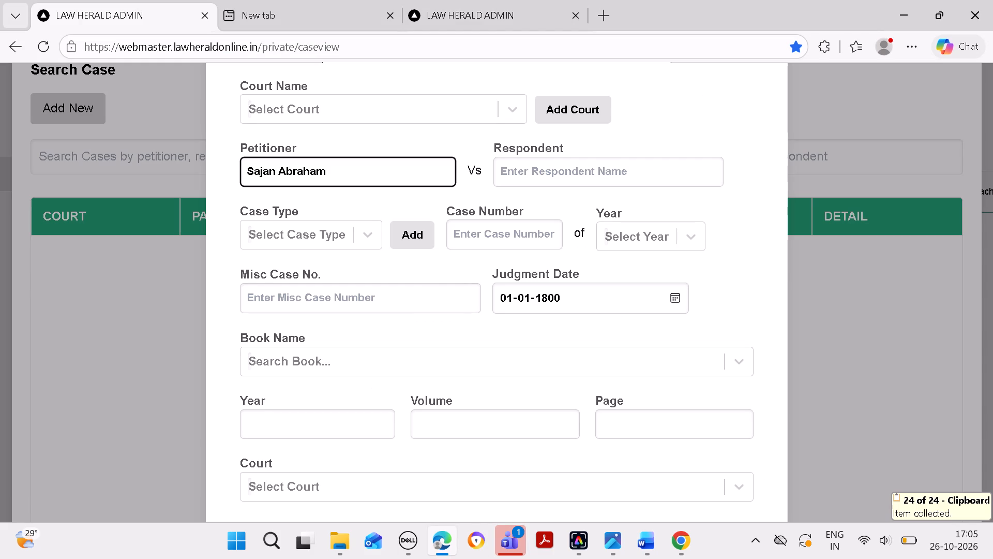
left_click(560, 185)
key("ctrl+v")
Enter the new case's citation year 2001, copied from entry 6 in the Word document, and volume 6.
left_click(659, 537)
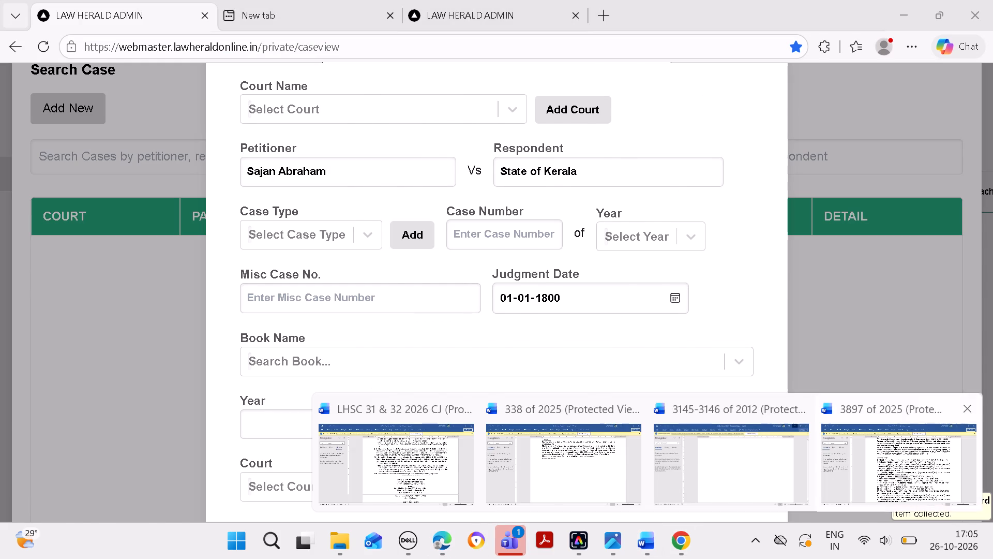
left_click(881, 465)
left_click_drag(571, 335, 594, 335)
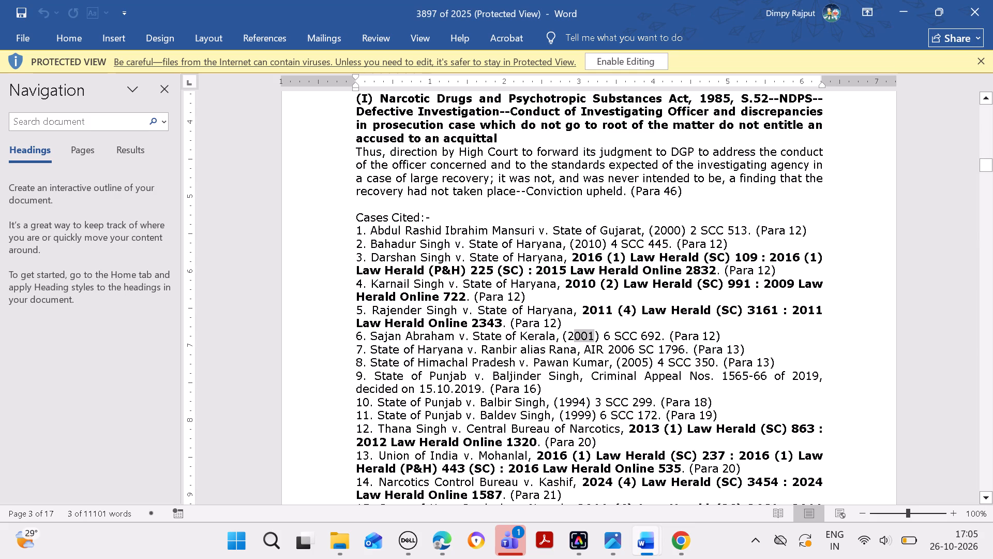
left_click_drag(594, 335, 595, 335)
left_click_drag(569, 335, 594, 337)
key("ctrl+c")
left_click(443, 538)
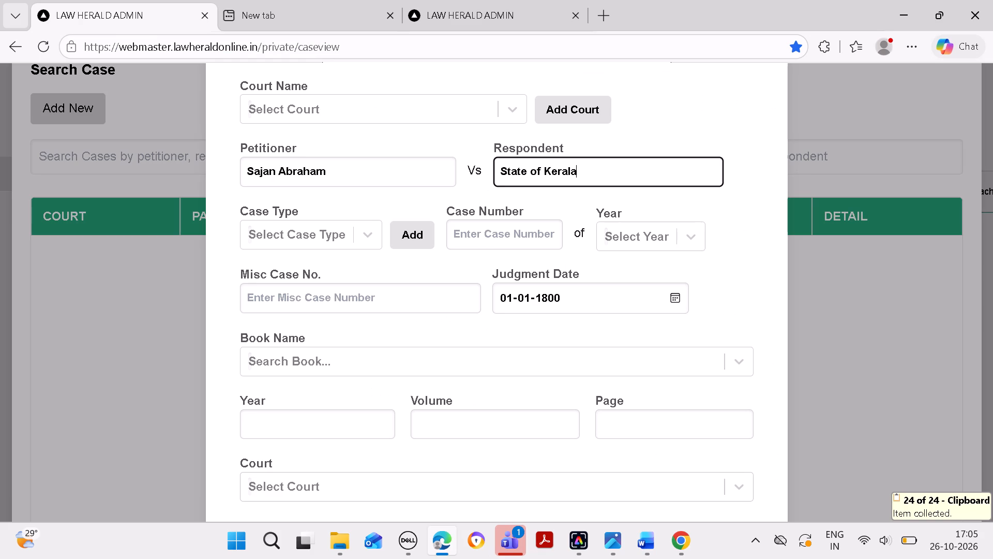
left_click(386, 415)
key("ctrl+v")
left_click(503, 428)
key("6")
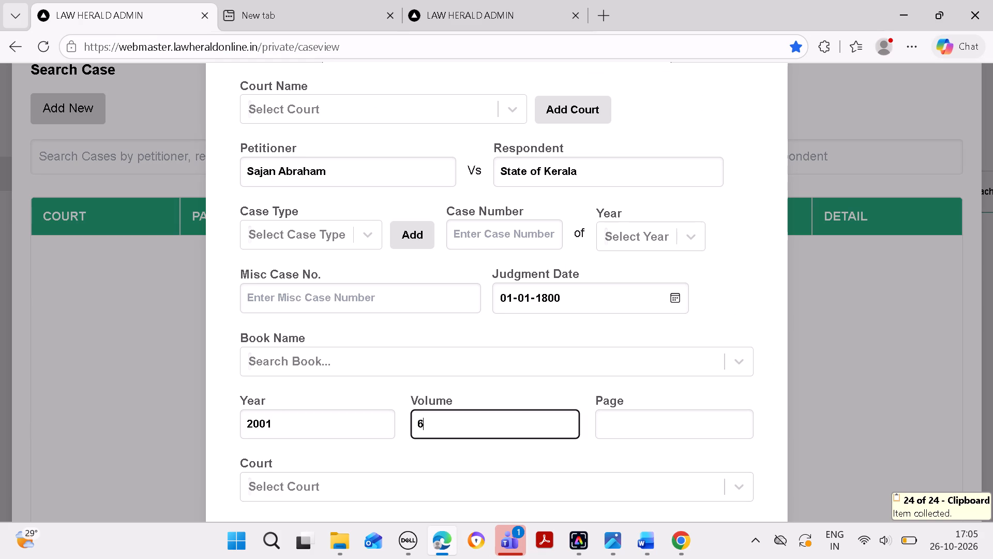
Copy page number 692 from entry 6 in the Word document into the new case's citation.
left_click(649, 545)
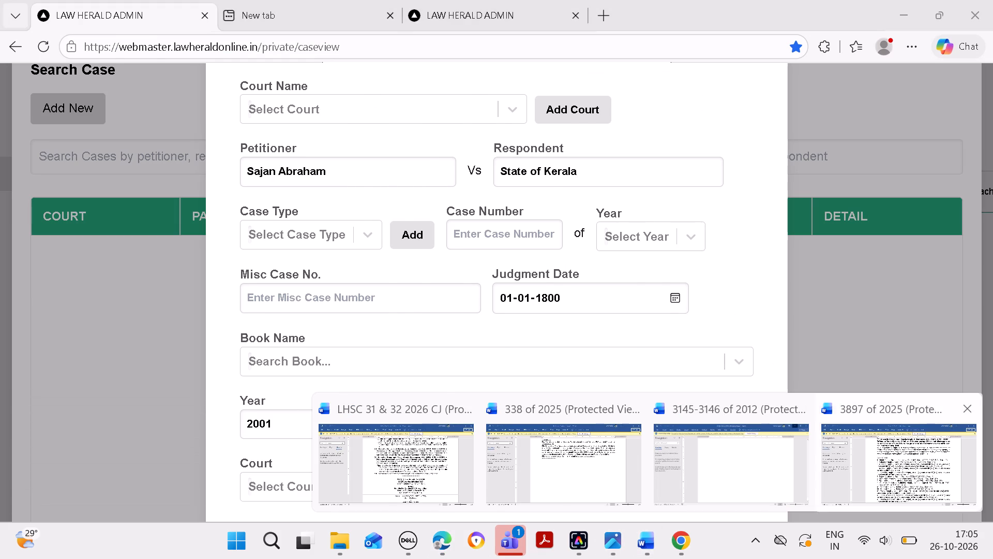
left_click(950, 467)
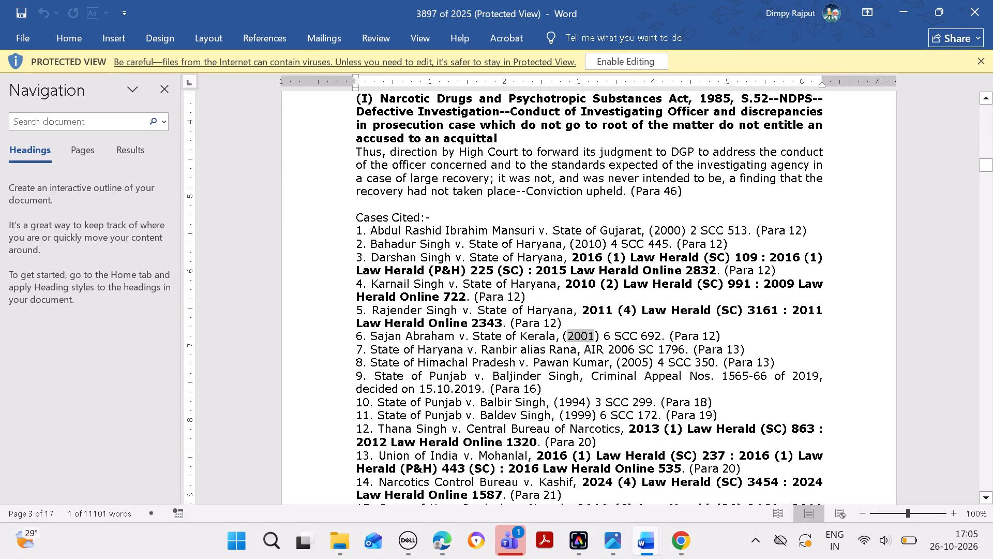
left_click_drag(642, 335, 655, 330)
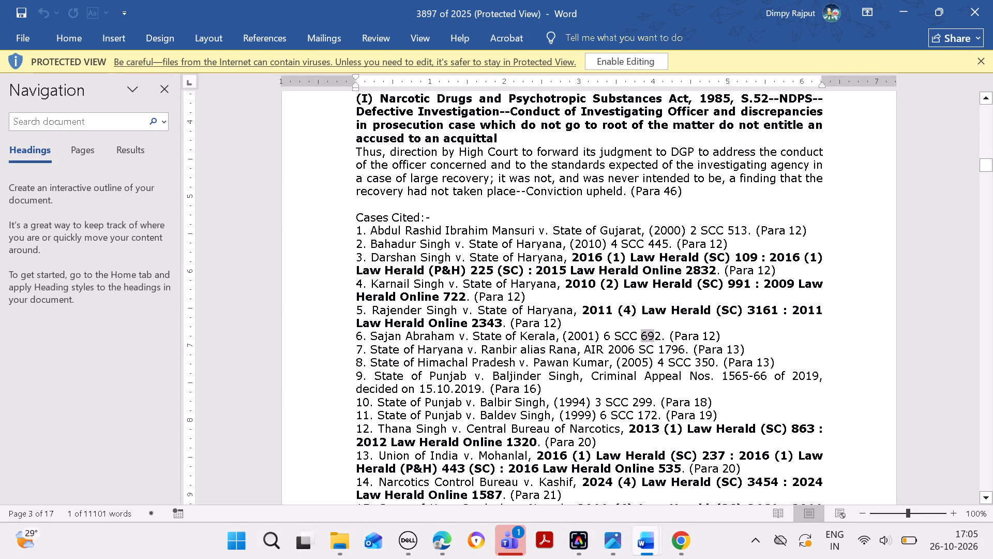
left_click_drag(655, 330, 661, 332)
key("ctrl+c")
left_click(446, 549)
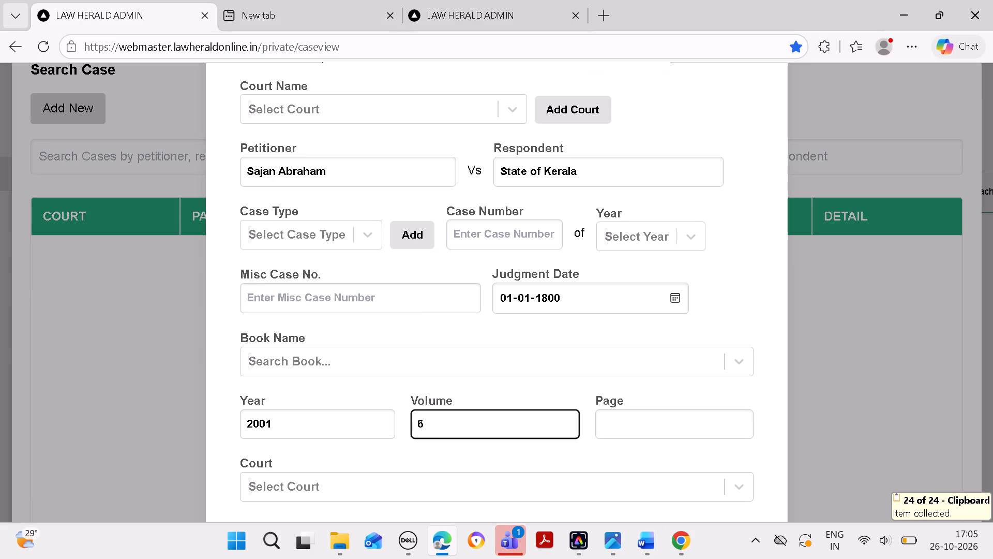
left_click(636, 433)
key("ctrl+v")
Set the court in the new case's citation to the blank ( ) option.
left_click(596, 465)
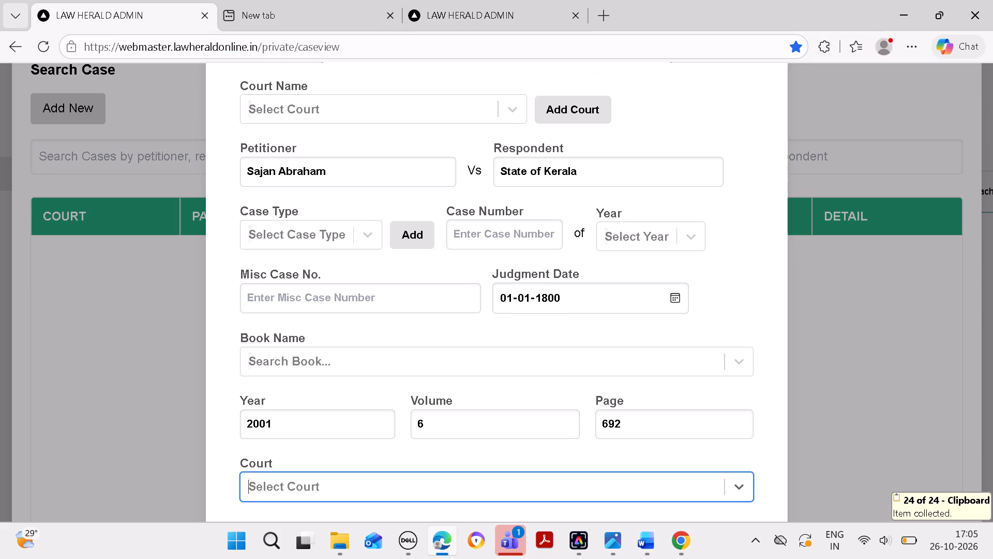
left_click(586, 486)
left_click(590, 518)
Search the book names for scc and choose SCC as the book for the new case's citation.
left_click(516, 359)
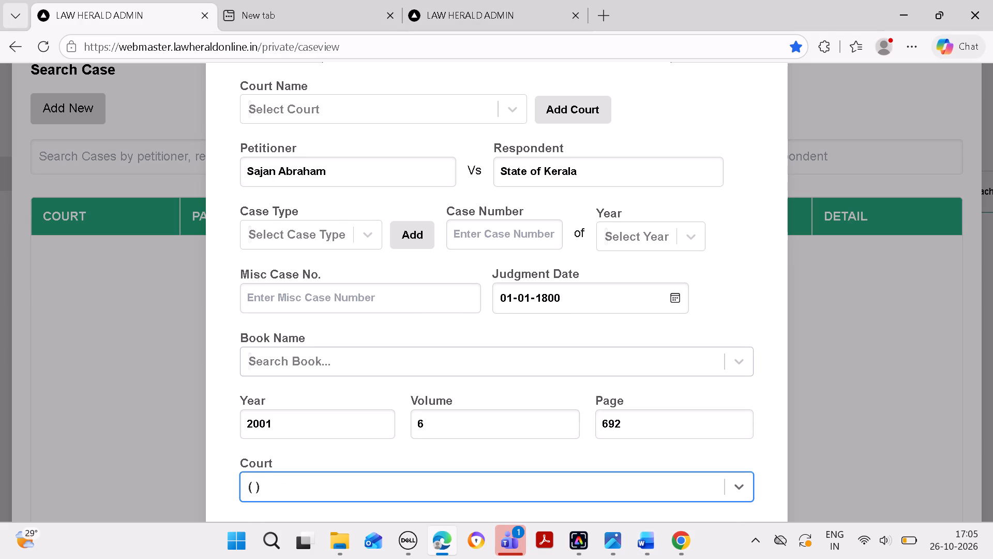
key("s")
type("cc")
key("Down")
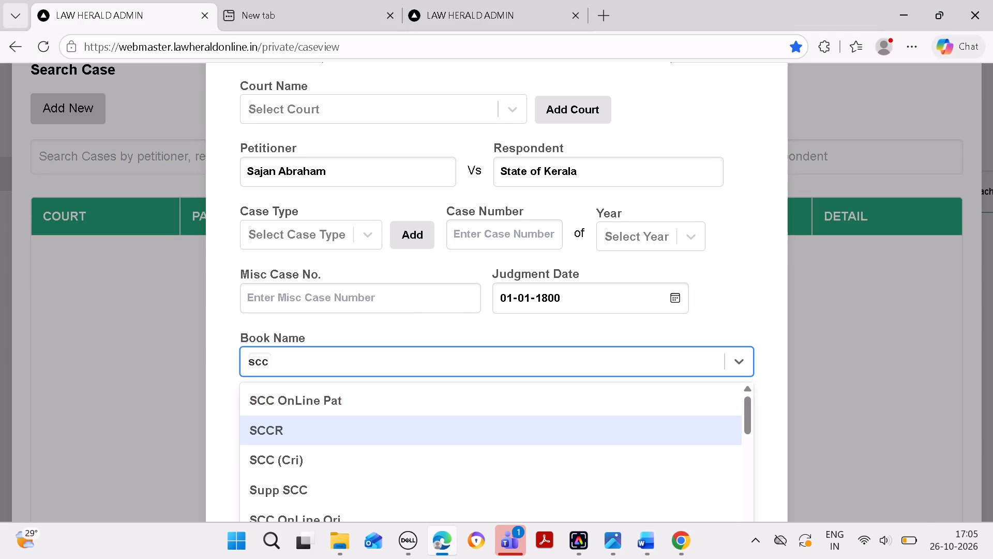
key("Down")
key("Down")
key("Down")
key("Down")
key("Down")
key("Down")
key("Down")
key("Down")
key("Down")
key("Down")
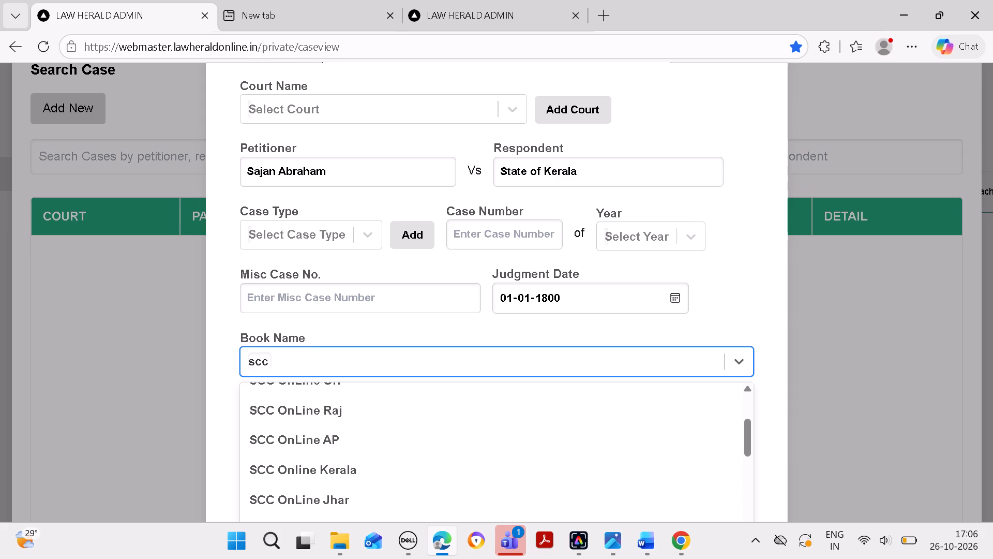
key("Down")
key("Down")
key("Down")
key("Down")
key("Down")
key("Down")
key("Down")
left_click(430, 435)
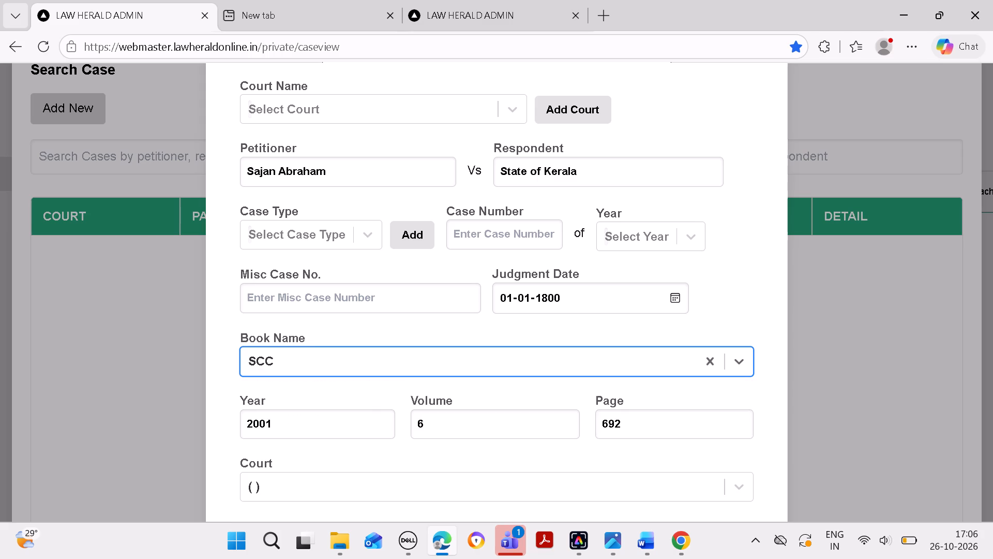
Set the new case's court name to IN THE SUPREME COURT OF INDIA (SC) and save it as an attached cited case.
left_click(465, 100)
type("in the")
key("space")
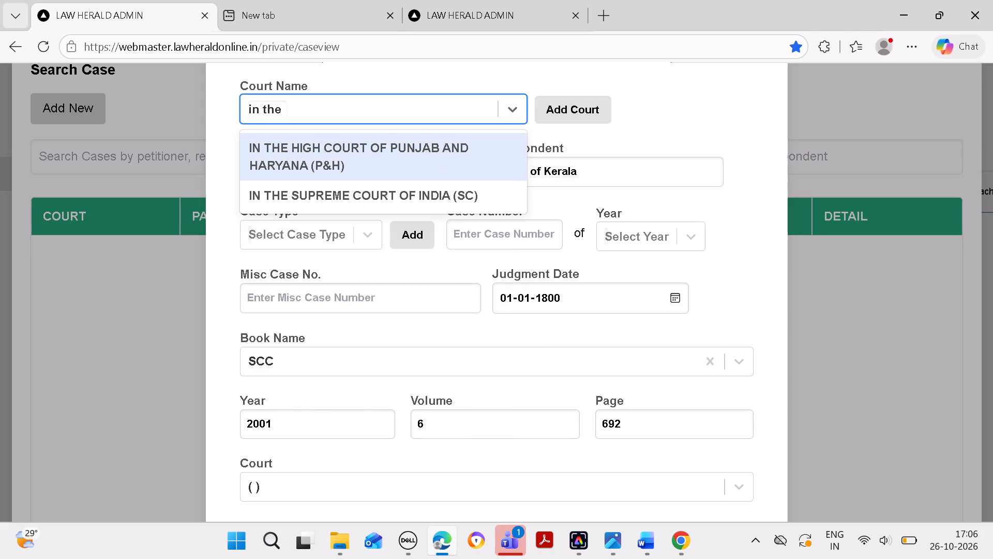
left_click(438, 199)
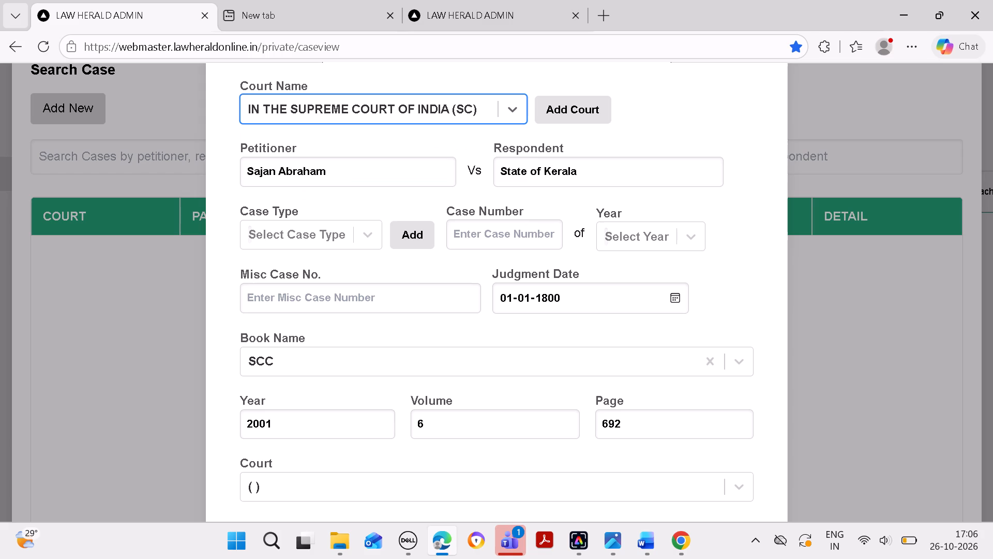
key("Return")
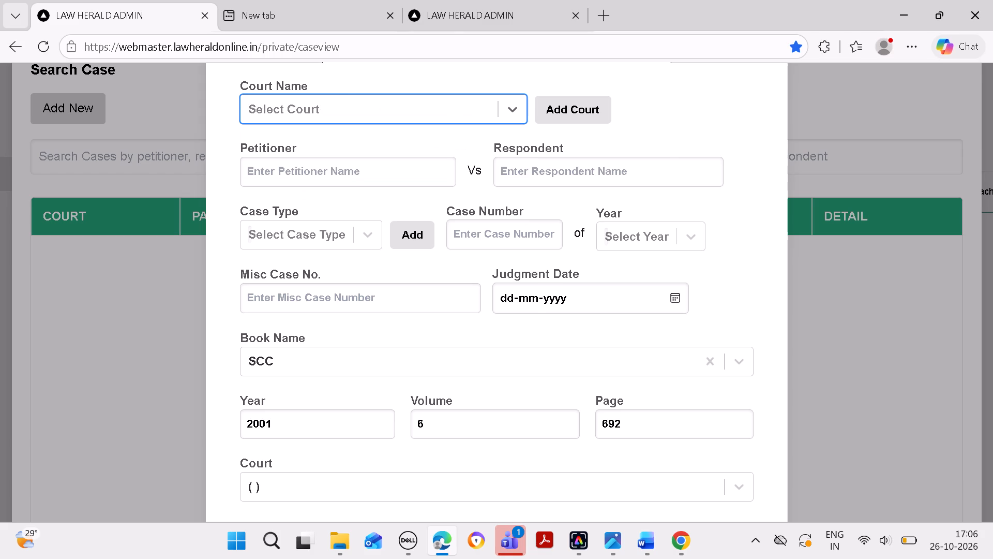
left_click(648, 150)
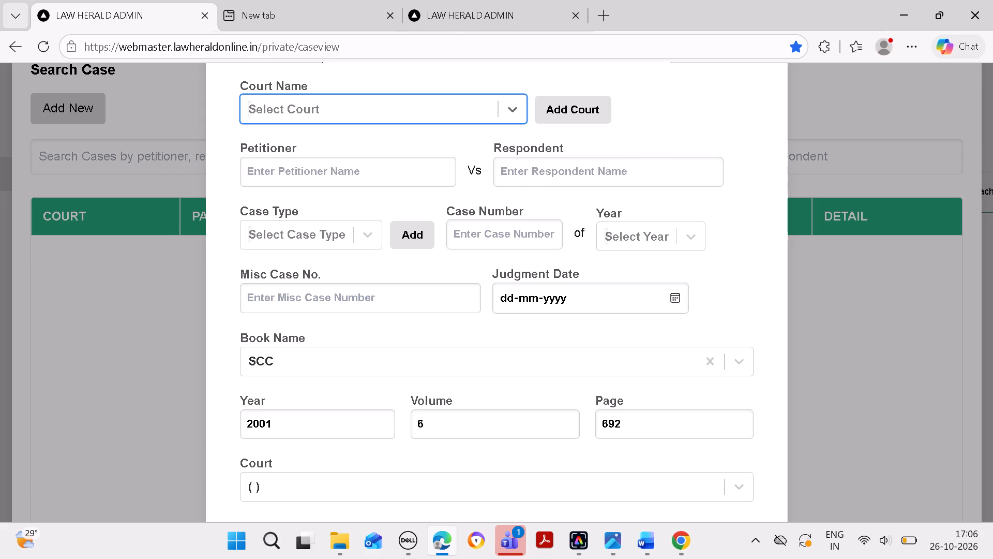
left_click(655, 145)
scroll(636, 164, "down", 9)
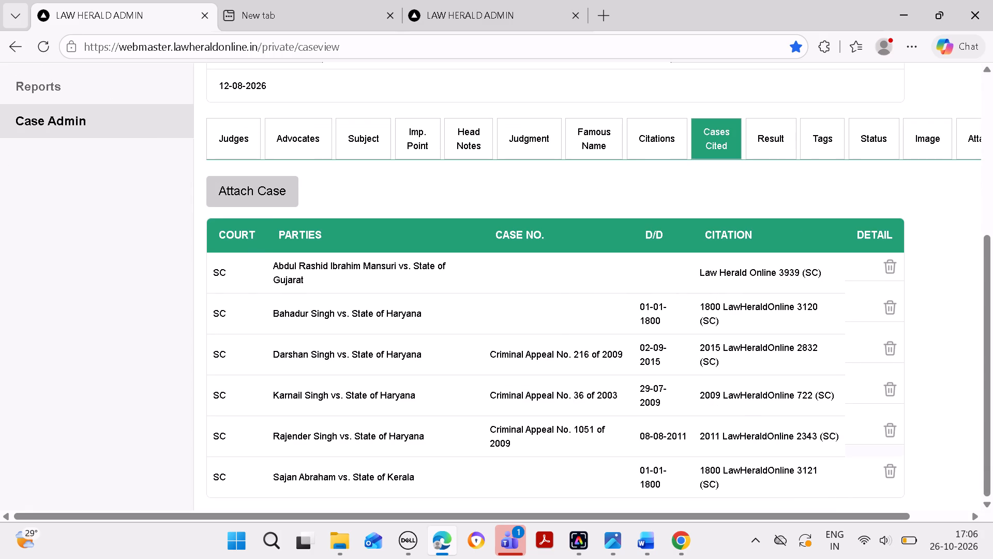
Search the cases to attach by petitioner State of Haryana, copied from entry 7 of the cited cases in the Word document.
left_click(658, 544)
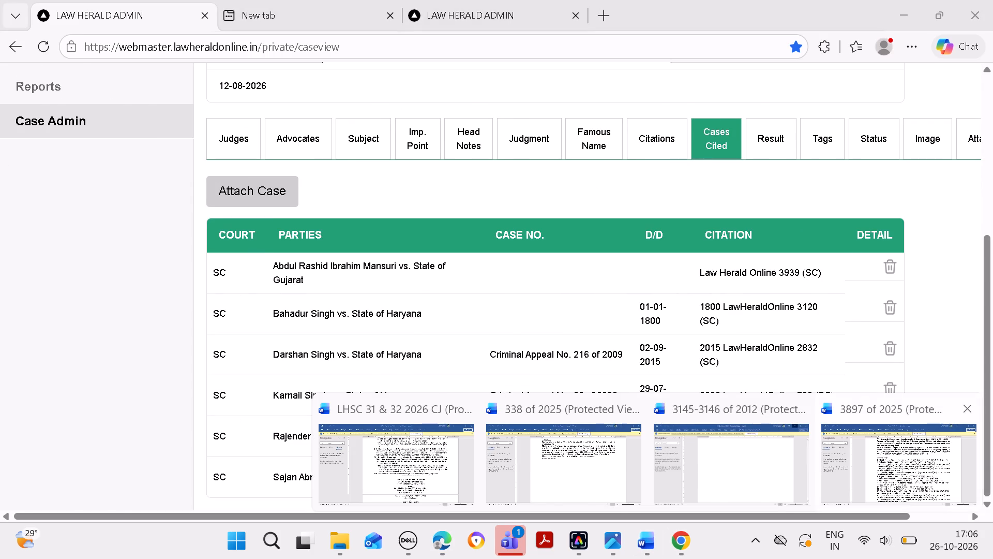
left_click(945, 452)
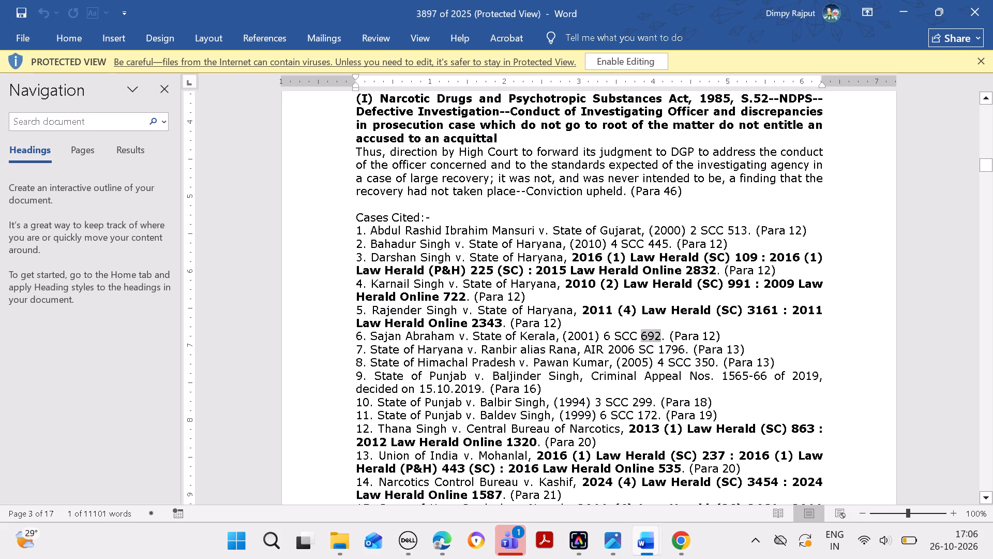
left_click_drag(365, 347, 400, 347)
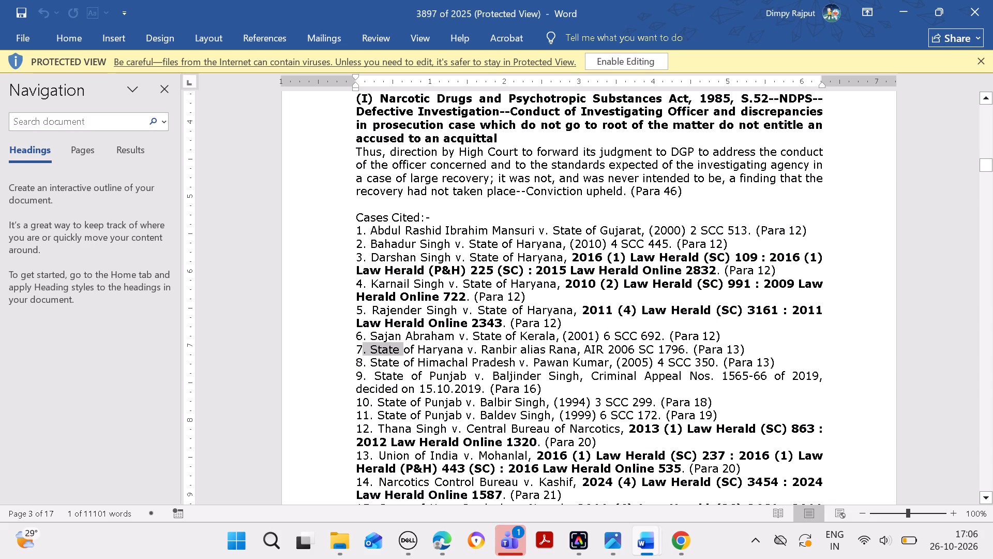
left_click_drag(400, 347, 401, 347)
left_click(407, 352)
left_click_drag(364, 348, 381, 347)
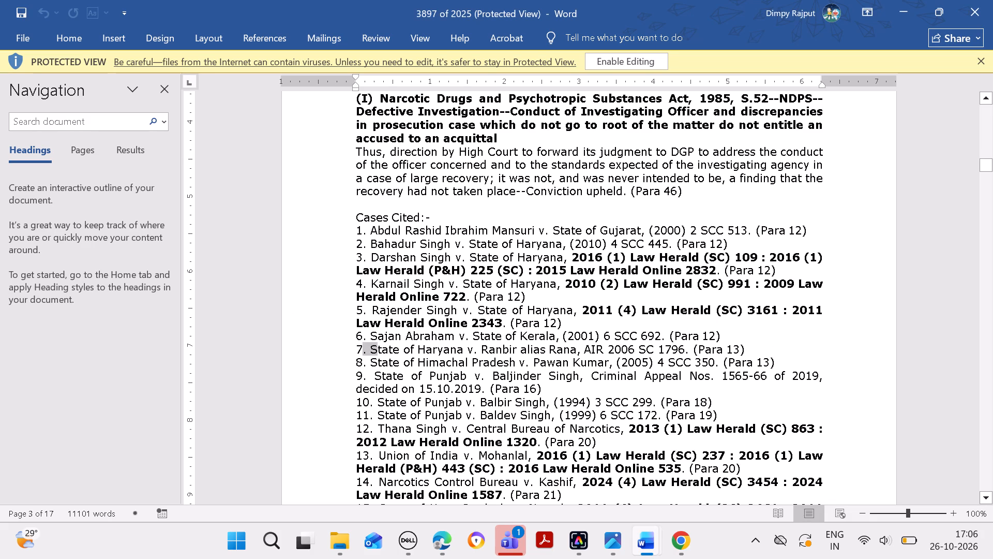
left_click_drag(381, 347, 386, 347)
left_click(385, 347)
left_click_drag(373, 347, 440, 352)
key("ctrl+c")
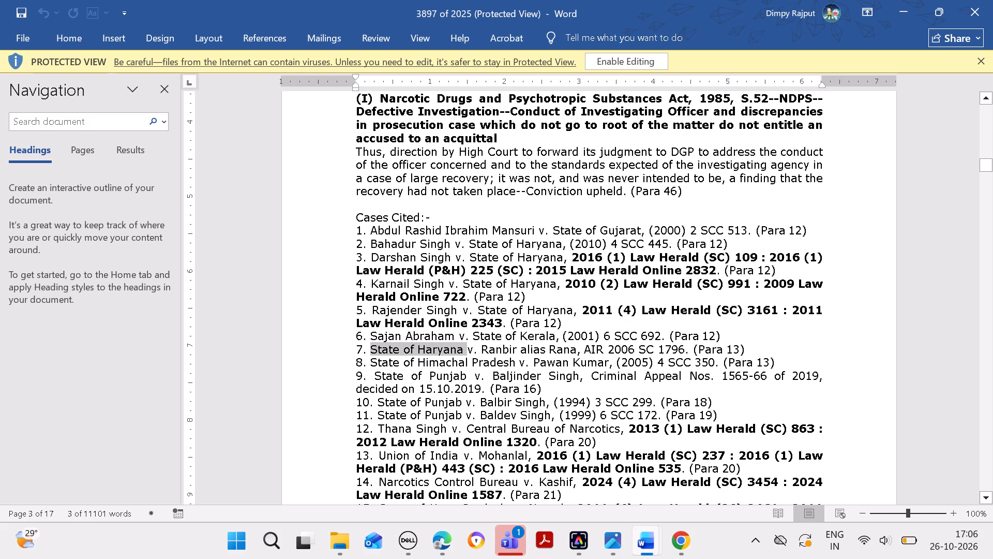
left_click(432, 536)
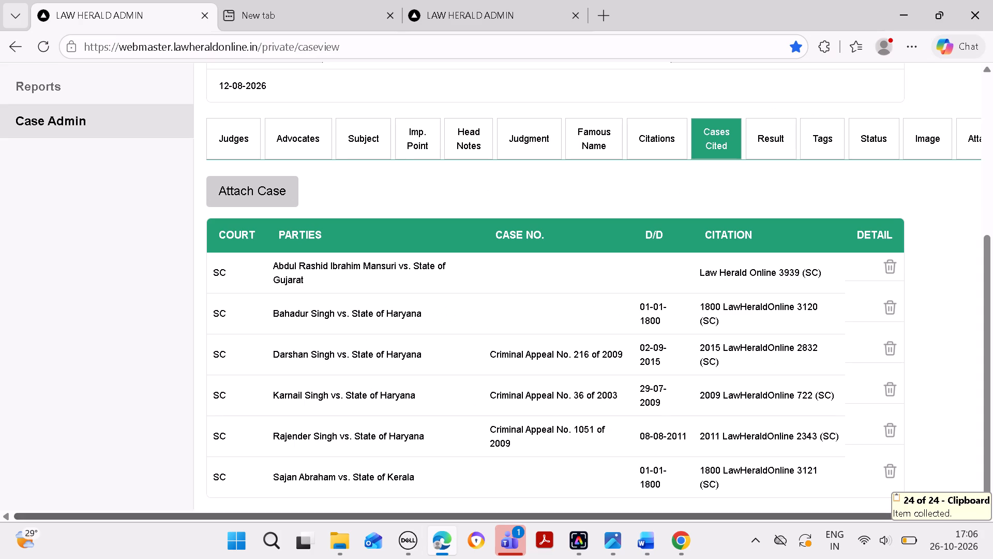
left_click(251, 184)
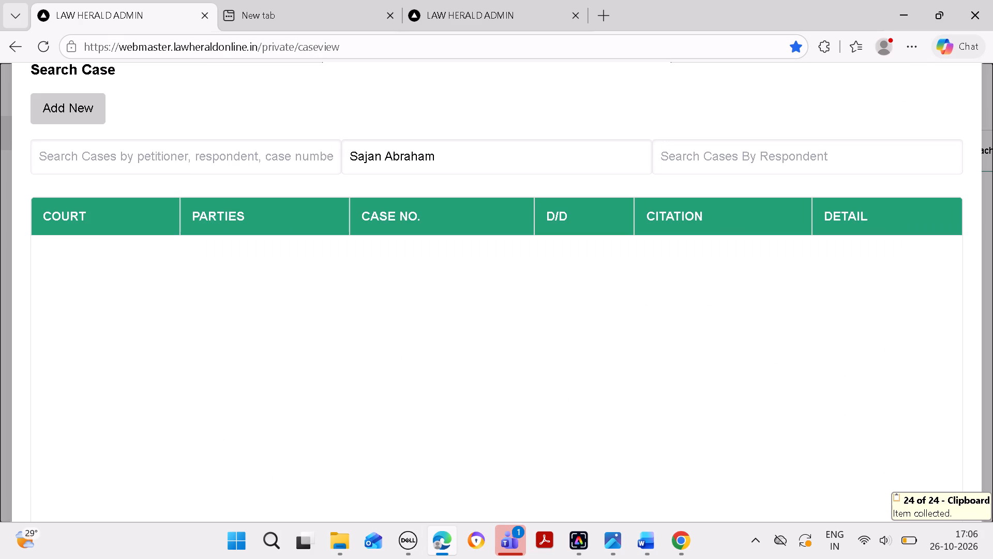
left_click_drag(431, 161, 237, 142)
key("BackSpace")
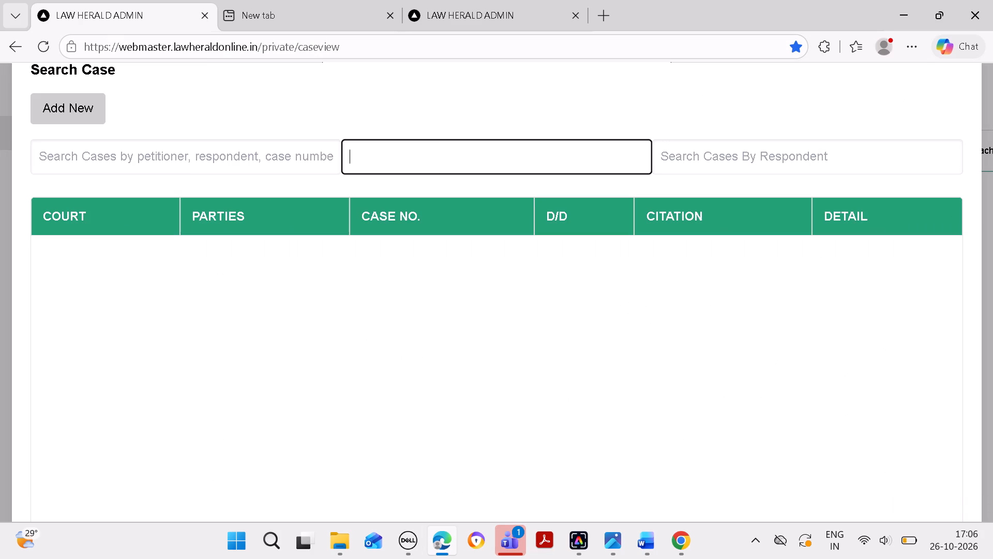
key("ctrl+v")
Narrow the case search by respondent, using the respondent's name copied from entry 7 in the Word document.
left_click(665, 553)
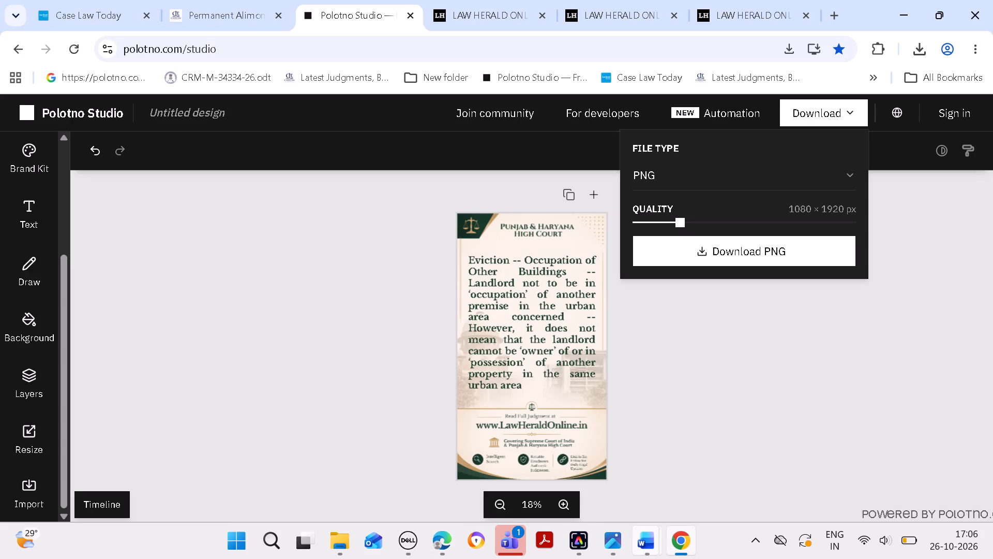
left_click(643, 551)
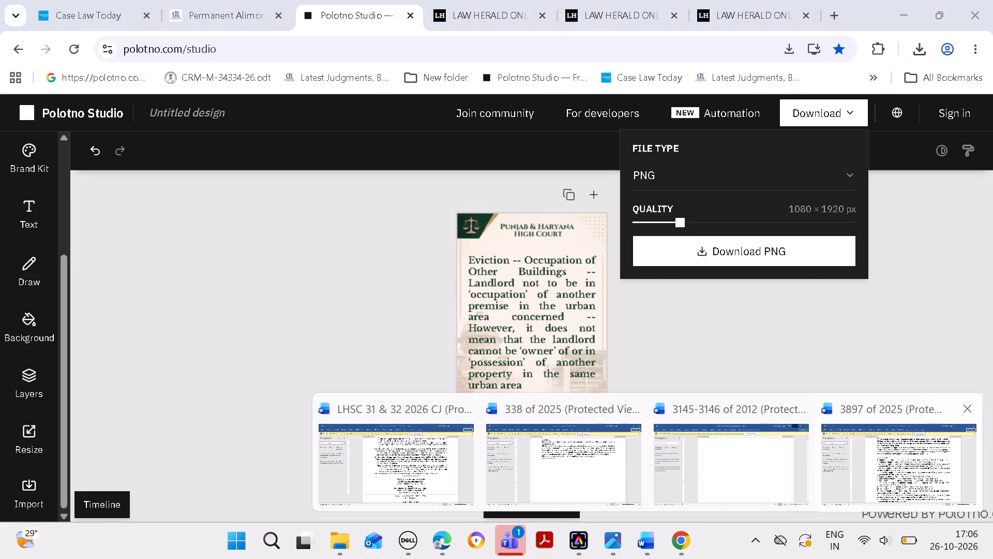
left_click(835, 457)
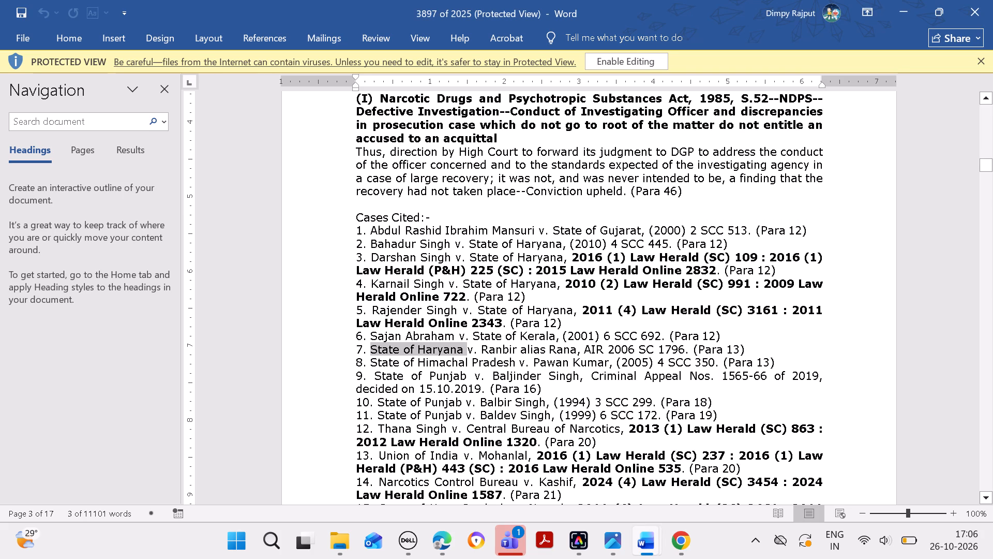
left_click_drag(479, 351, 570, 351)
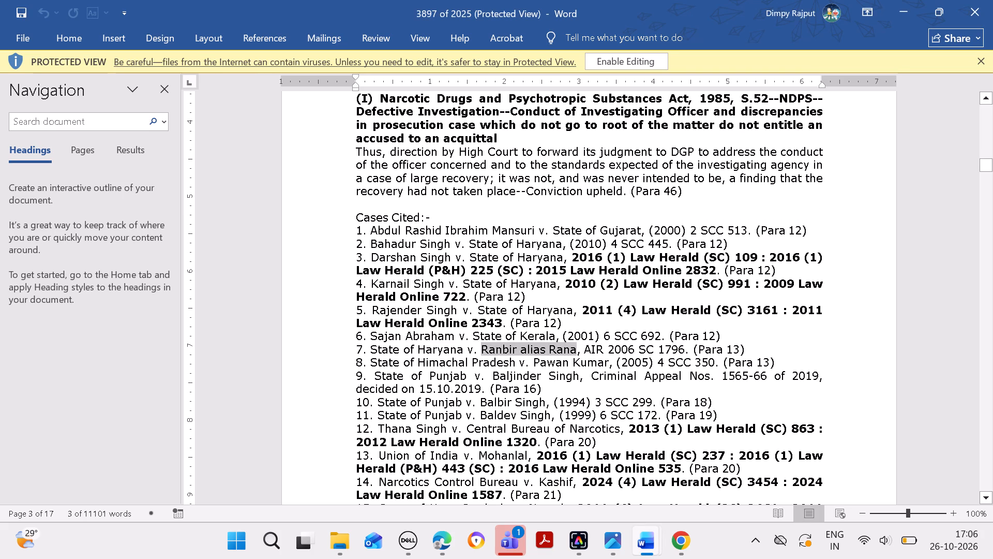
key("ctrl+c")
key("ctrl+c")
left_click(450, 532)
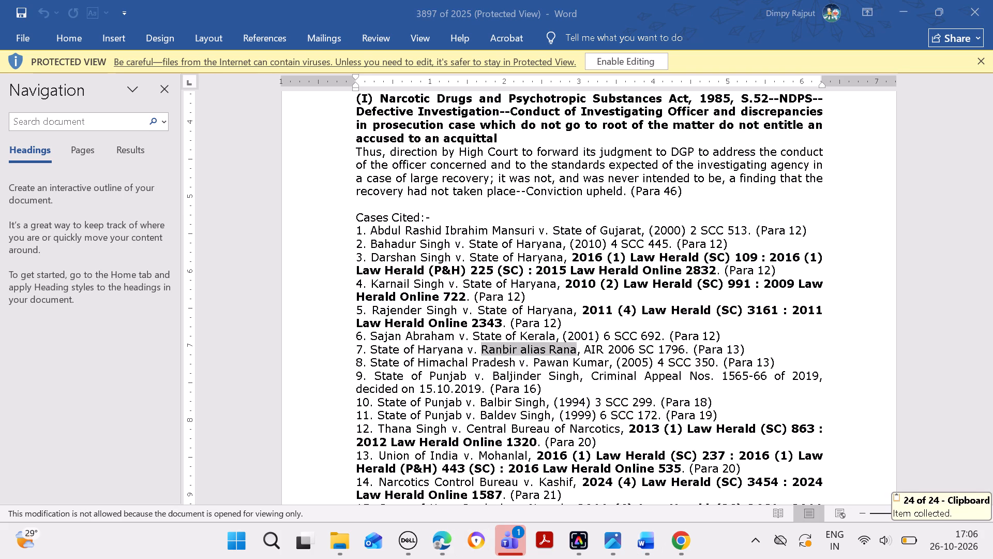
left_click(437, 543)
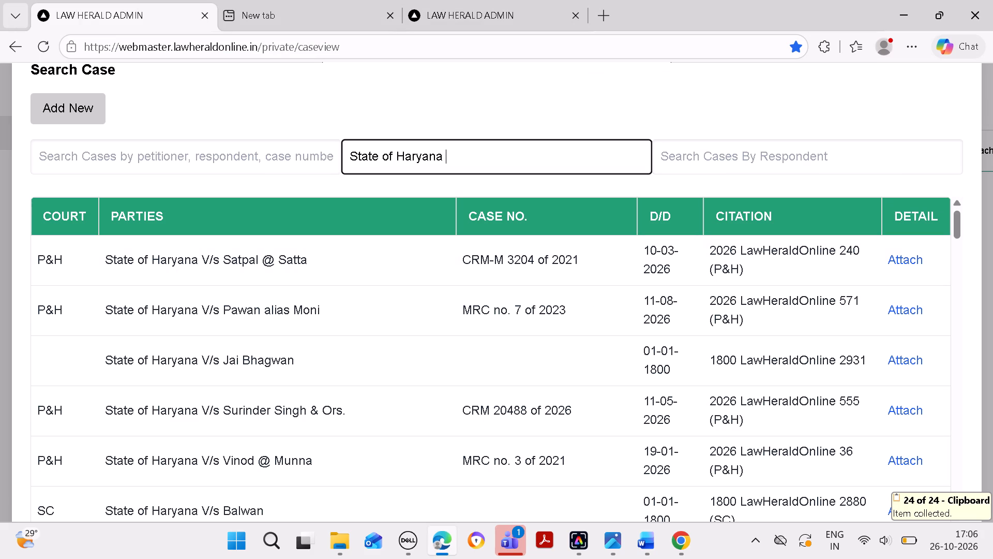
left_click(733, 157)
key("ctrl+v")
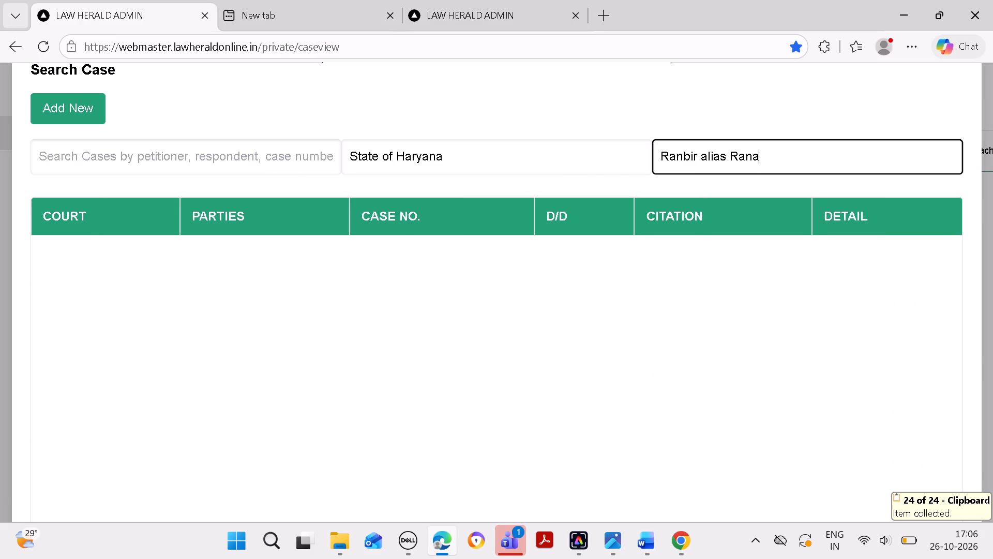
Start a new case with petitioner State of Haryana and the respondent's name, both copied from entry 7 in the Word document.
left_click(94, 97)
left_click(555, 168)
key("ctrl+v")
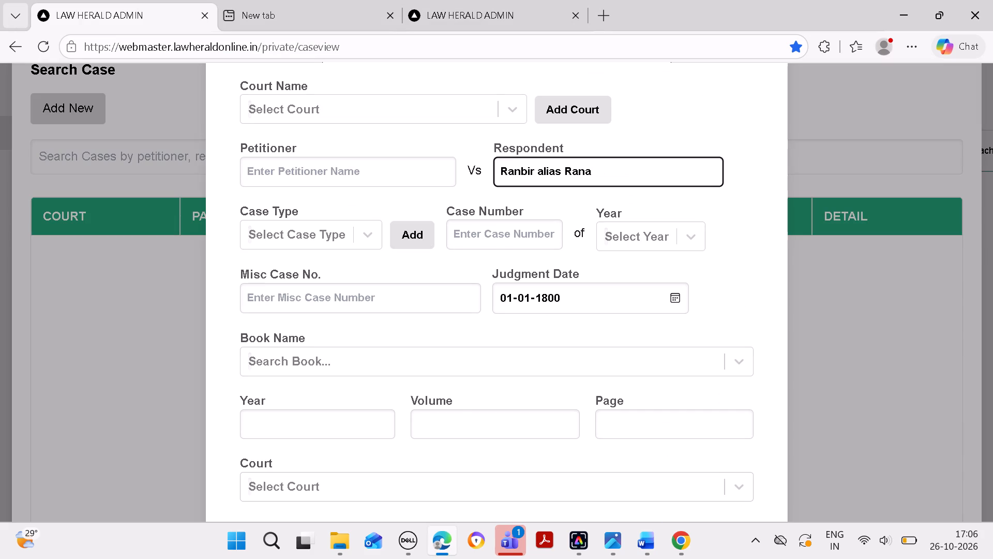
left_click(643, 531)
left_click(836, 470)
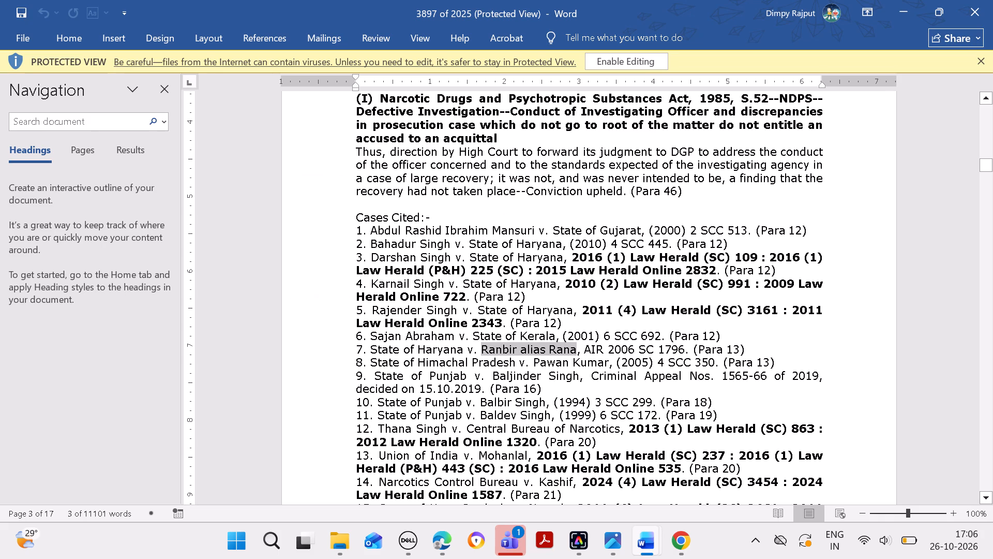
left_click_drag(373, 349, 416, 356)
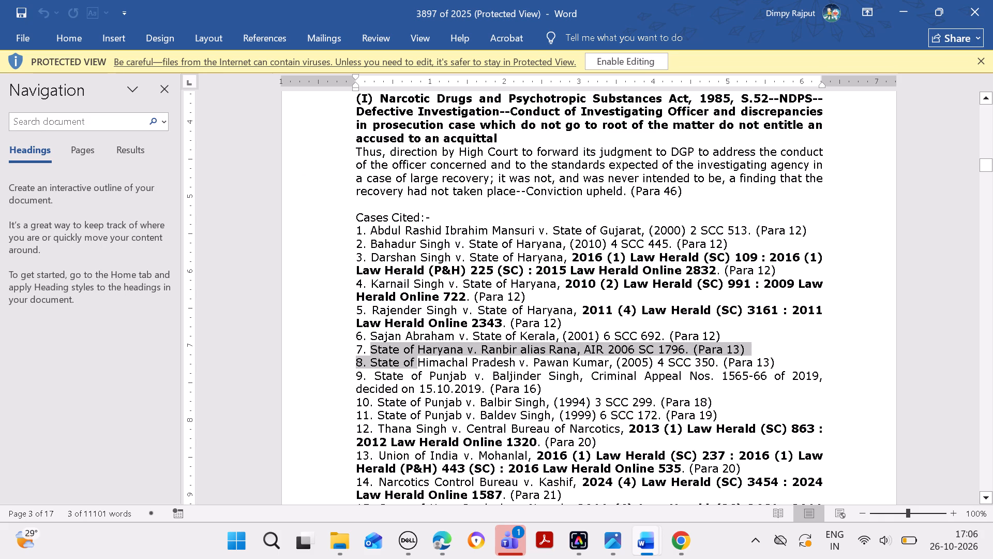
left_click_drag(416, 356, 441, 349)
key("ctrl+c")
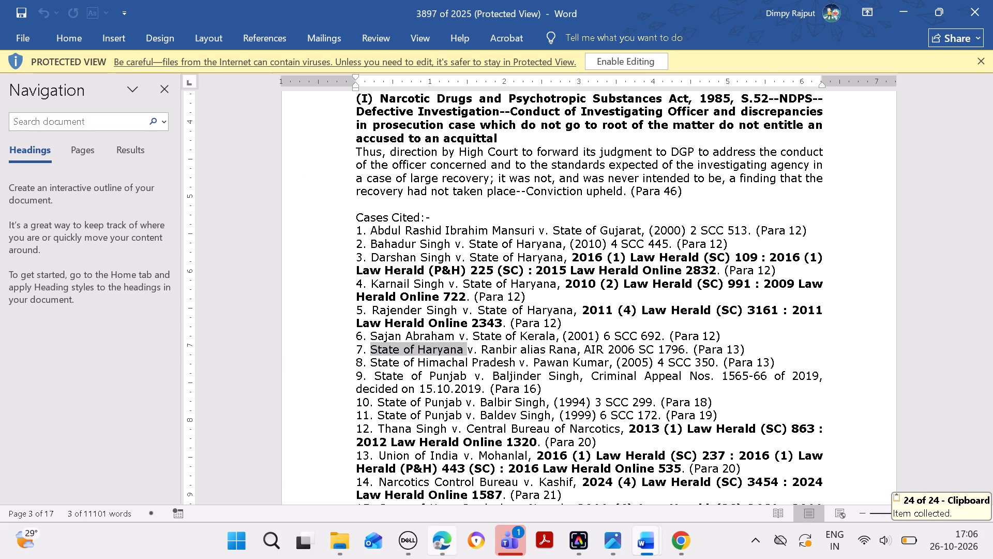
left_click(455, 529)
left_click(373, 171)
key("ctrl+v")
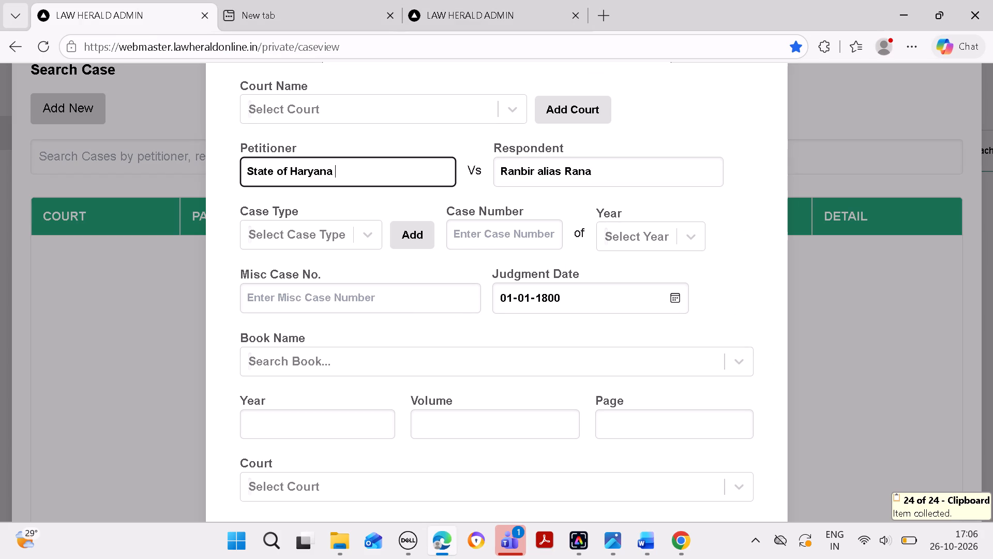
Copy the year 2006 from entry 7 in the Word document into the new case's citation.
left_click(633, 541)
left_click(822, 481)
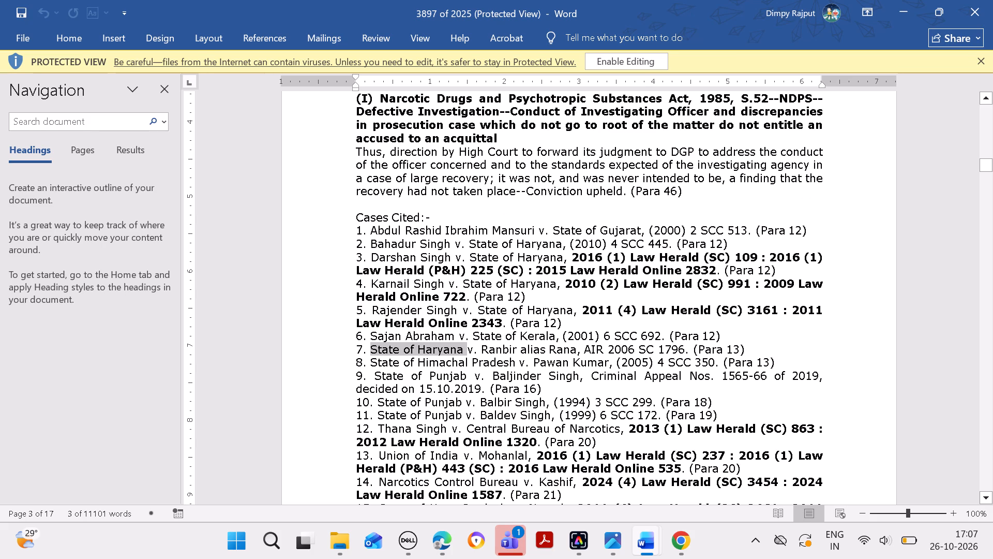
left_click_drag(608, 351, 636, 356)
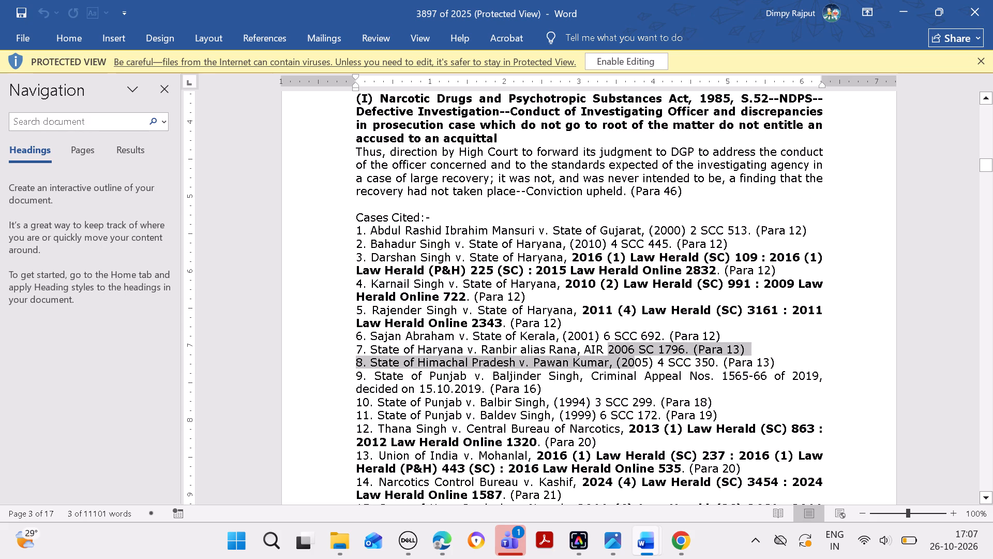
left_click(638, 360)
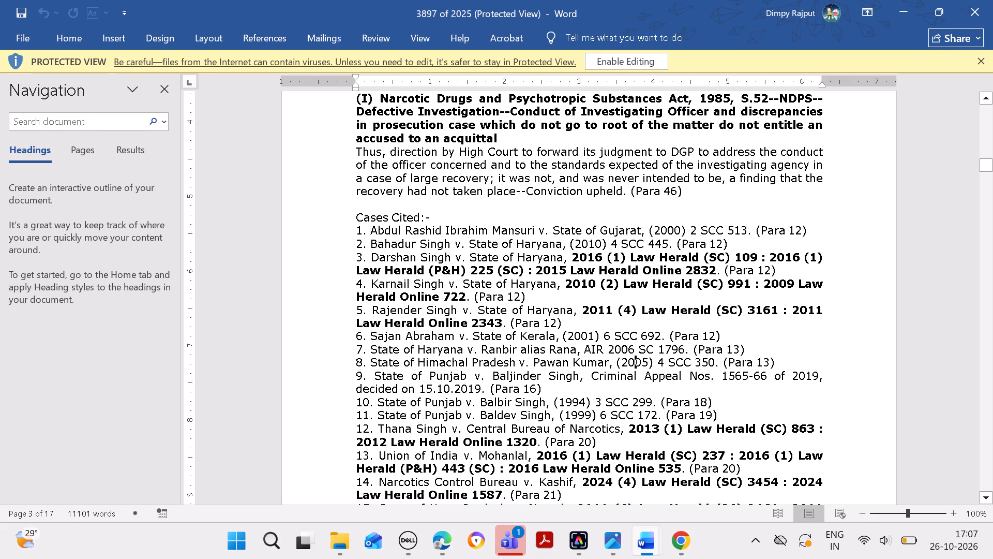
left_click_drag(608, 348, 631, 350)
key("ctrl+c")
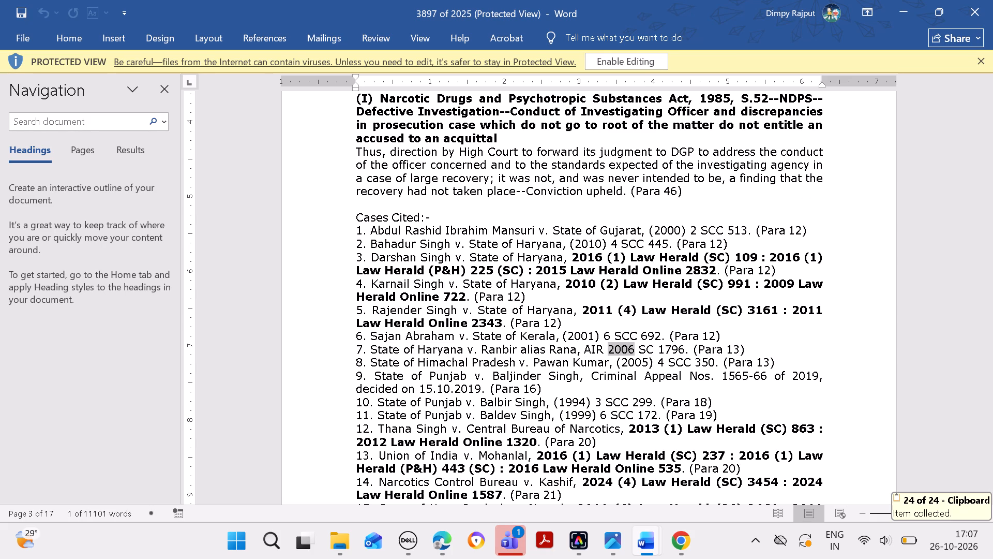
left_click(437, 534)
left_click(355, 435)
key("ctrl+v")
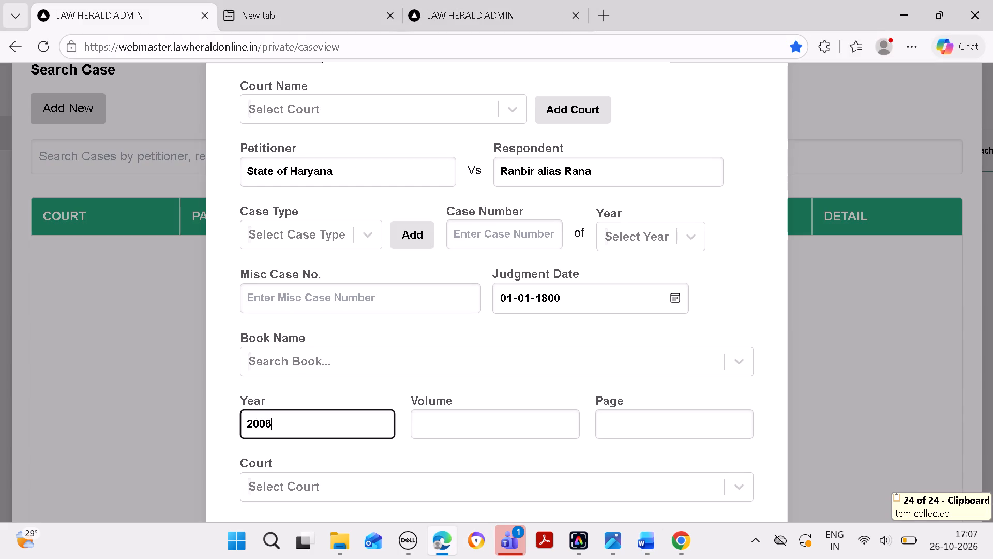
Copy page number 1796 from entry 7 in the Word document into the new case's citation.
left_click(644, 549)
left_click(844, 484)
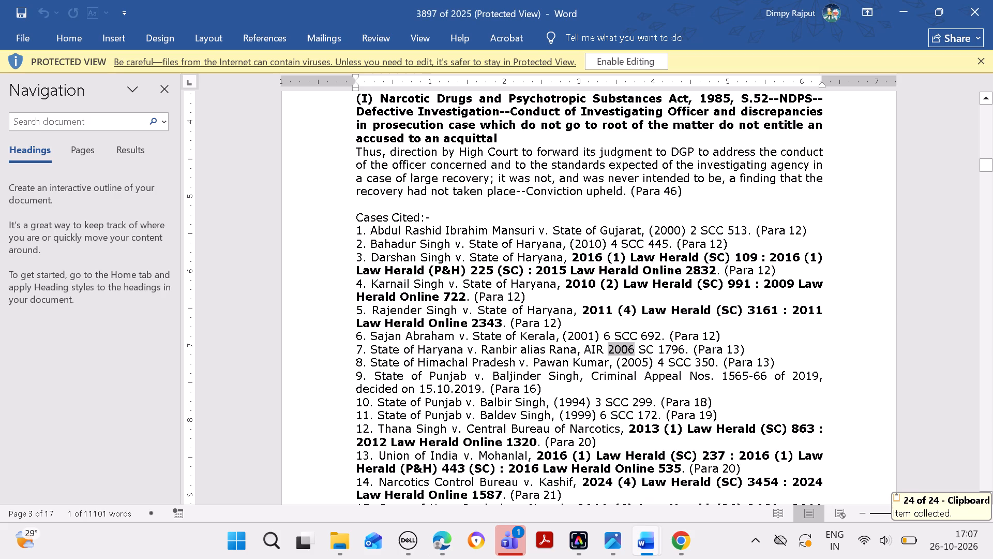
left_click_drag(658, 348, 685, 351)
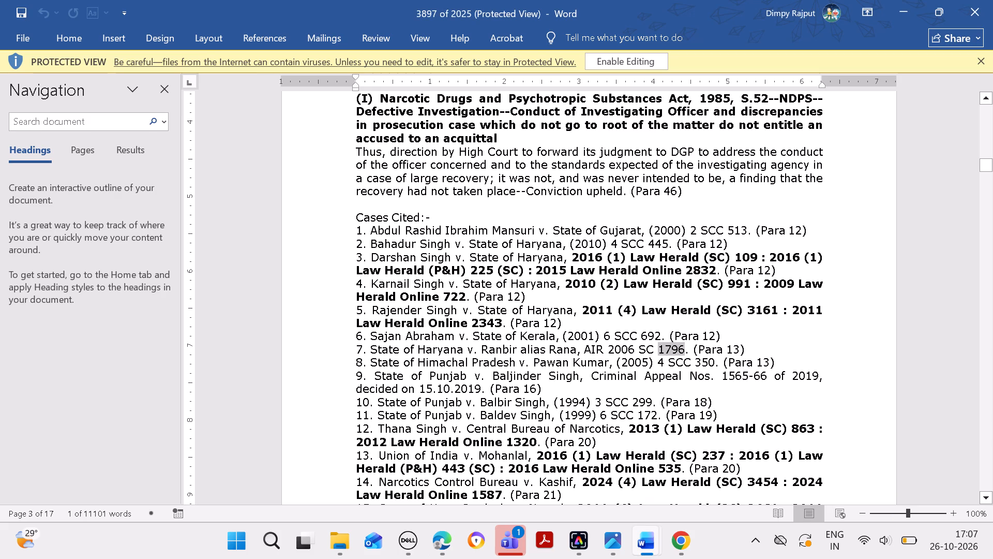
left_click_drag(685, 351, 684, 350)
key("ctrl+c")
left_click(441, 539)
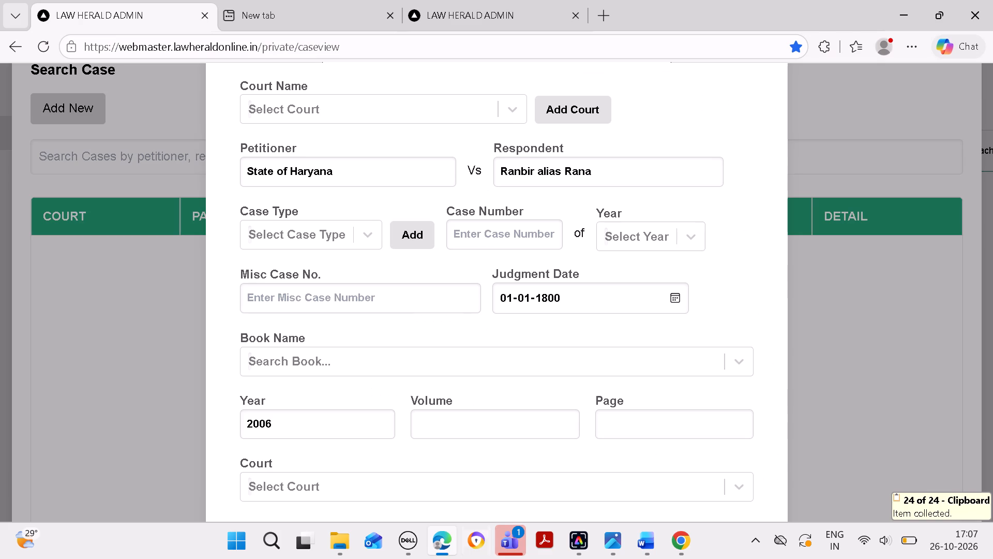
left_click(640, 430)
key("ctrl+v")
Set the volume in the new case's citation to a hyphen (-).
left_click(513, 422)
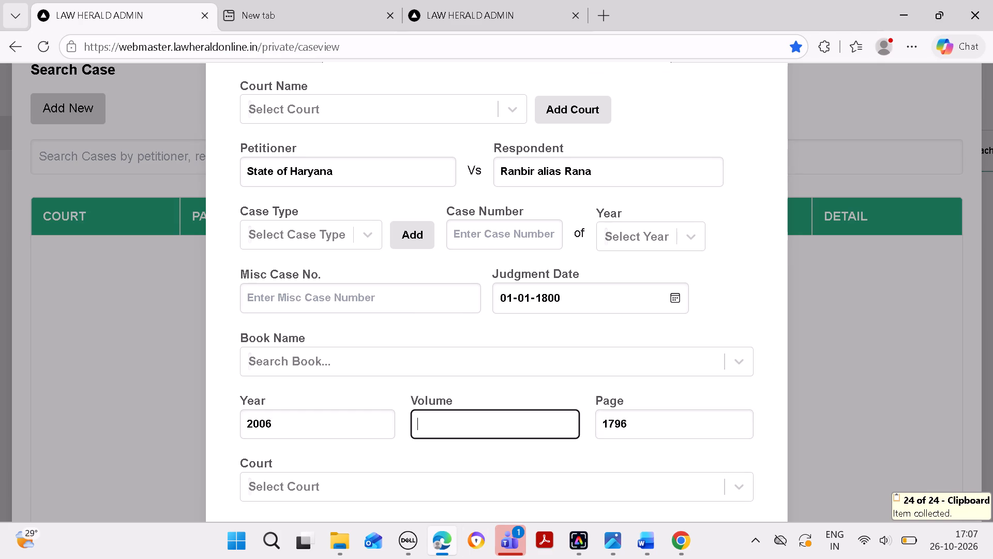
key("minus")
Check the reporter in entry 7 of the Word document, and set the new case's citation to book AIR SC with the blank court ( ).
left_click_drag(656, 538, 651, 536)
left_click(653, 534)
left_click(842, 484)
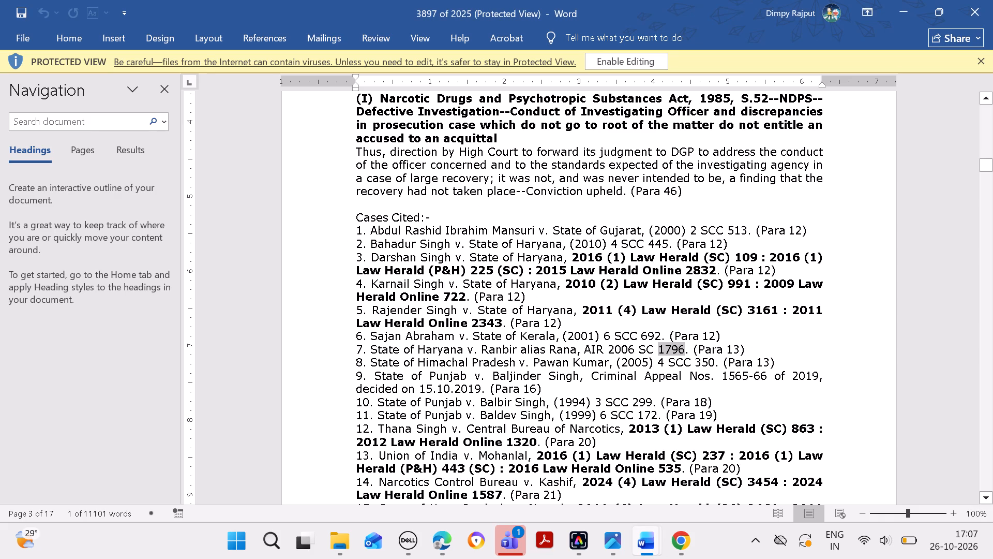
left_click(444, 536)
left_click(472, 360)
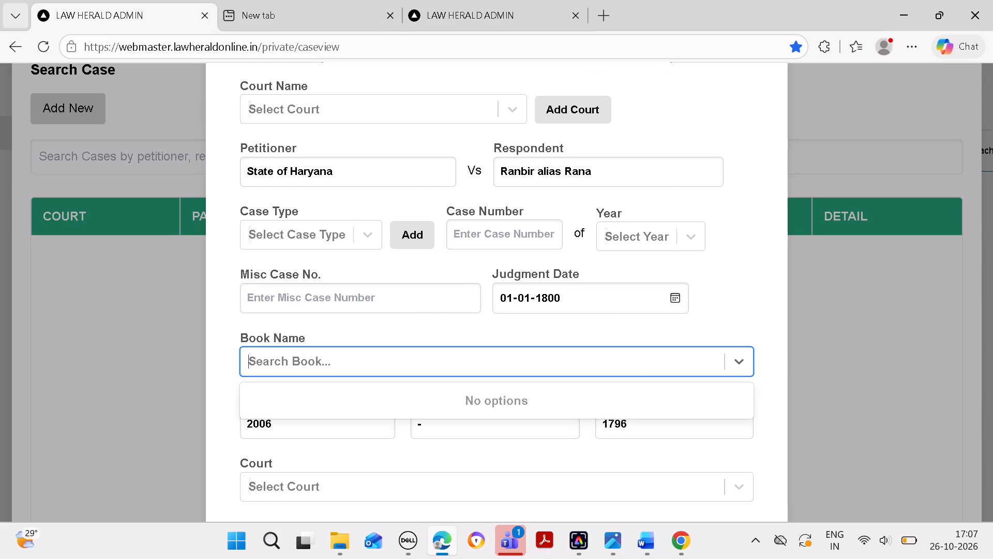
key("a")
type("ir sc")
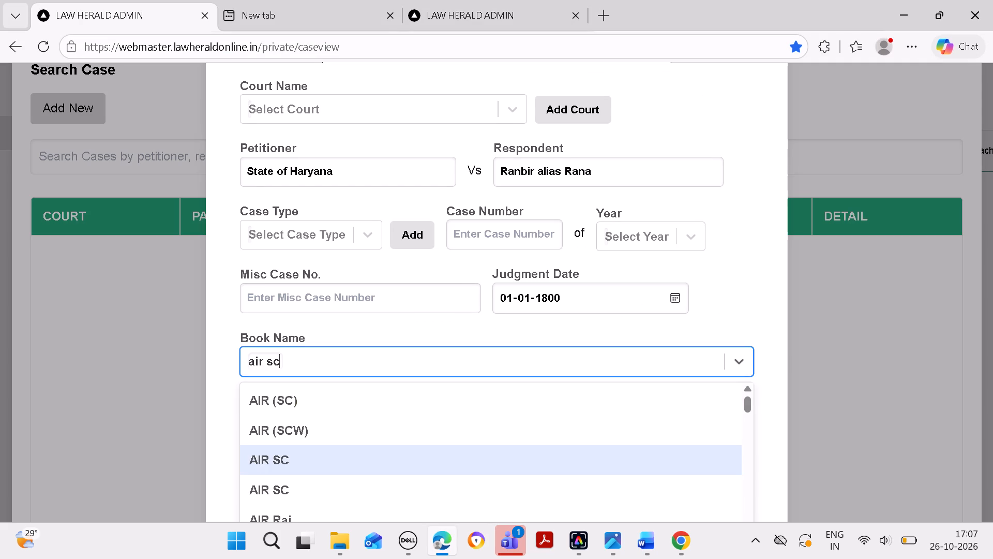
left_click(325, 468)
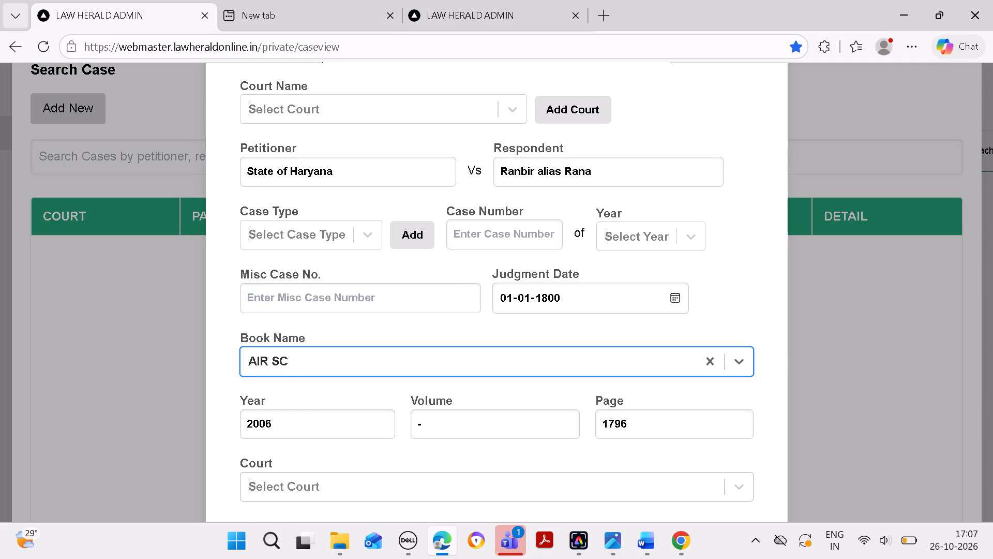
left_click(610, 483)
left_click(605, 521)
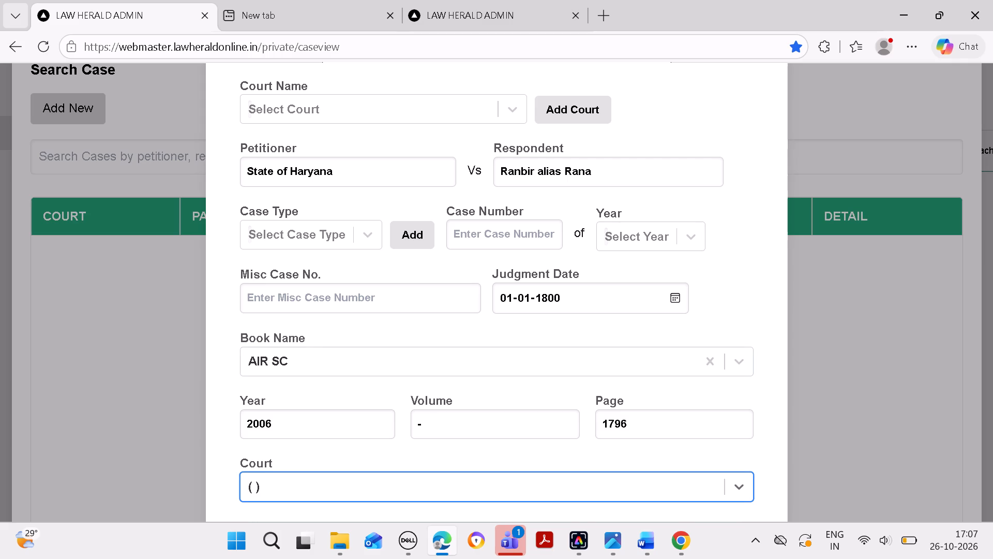
Set the new case's court name to In the Supreme Court of India (SC) and save it to the cited cases.
left_click(463, 102)
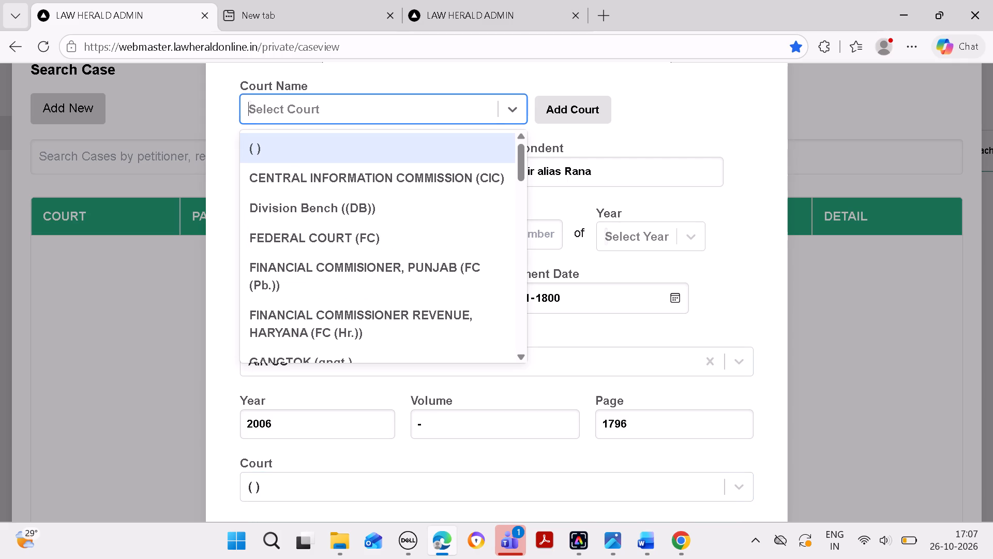
type("in the")
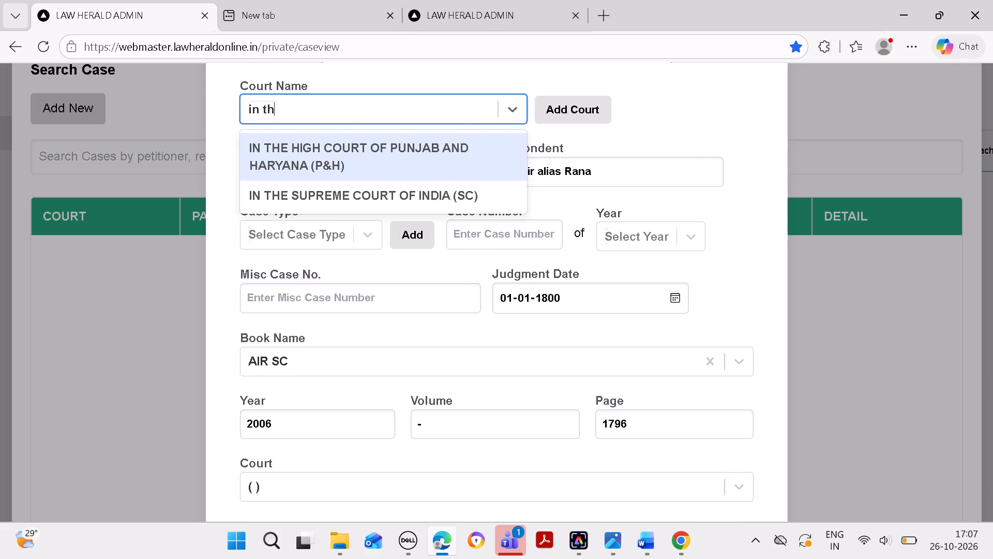
key("space")
left_click(458, 200)
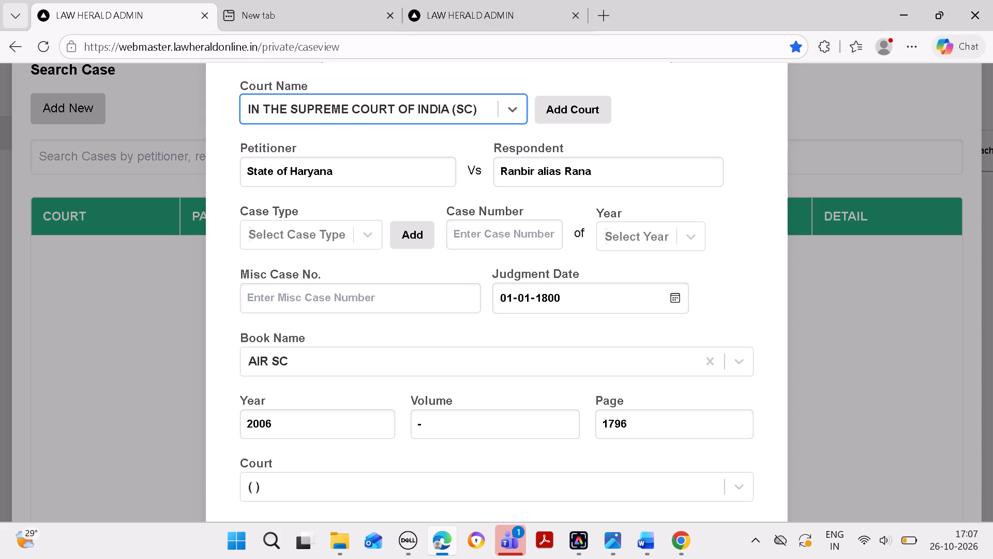
key("Return")
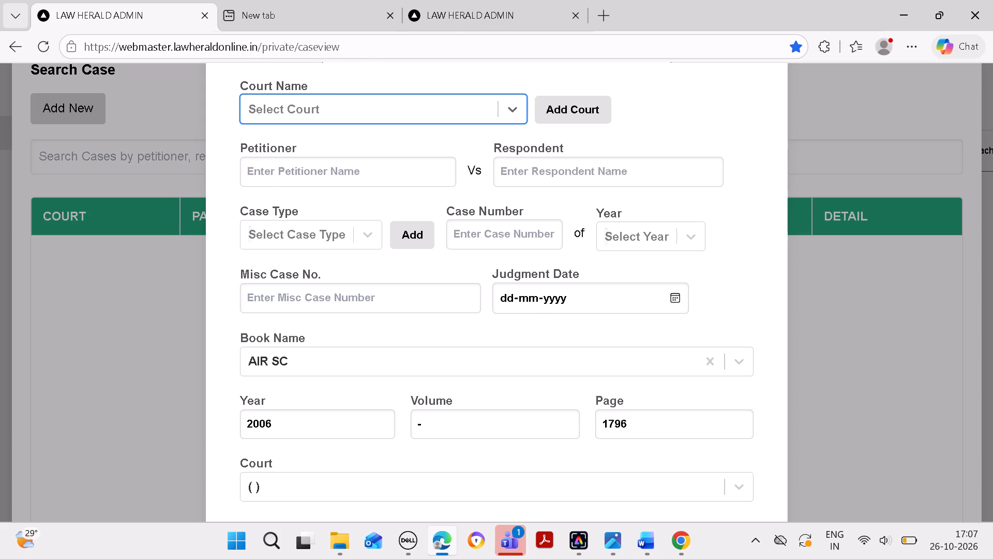
left_click(638, 160)
left_click(641, 153)
scroll(506, 338, "down", 10)
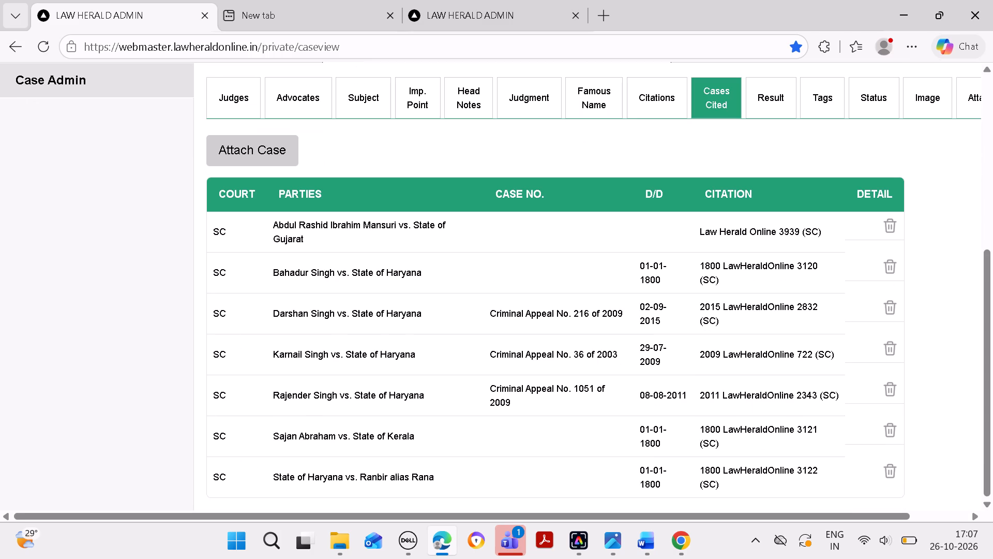
Replace the previous case search with petitioner State of Himachal Pradesh, copied from entry 8 in the Word document.
left_click(652, 540)
left_click(868, 472)
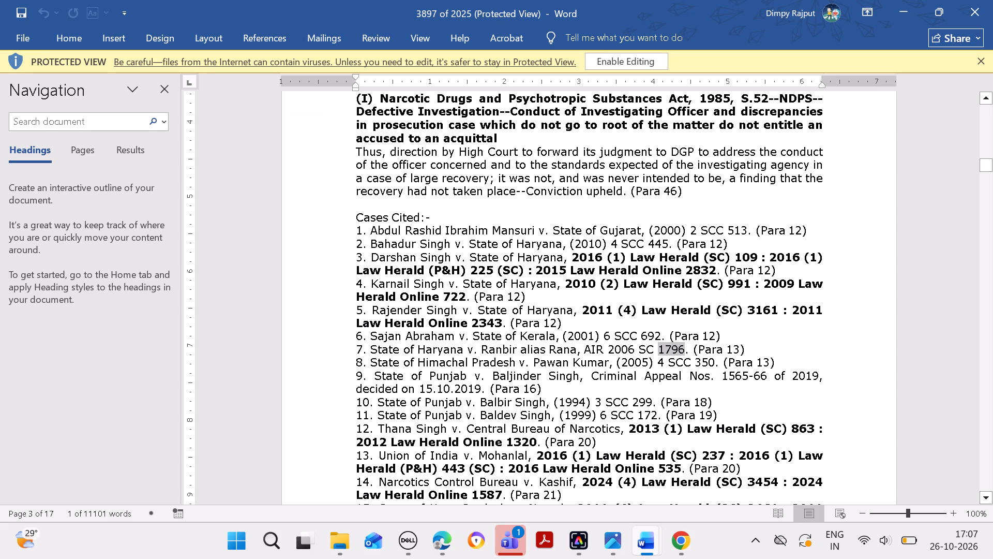
key("Down")
key("Down")
key("Down")
key("Down")
key("Down")
key("Down")
key("Down")
key("Down")
key("Down")
key("Down")
key("Down")
key("Down")
key("Down")
key("Down")
key("Down")
key("Down")
key("Down")
key("Down")
key("Down")
key("Down")
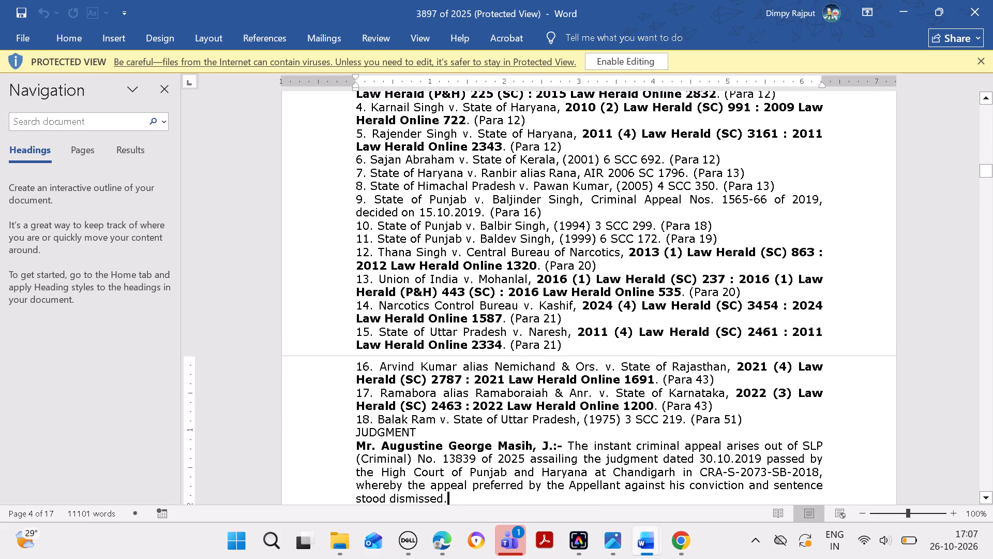
left_click_drag(369, 189, 497, 187)
key("ctrl+c")
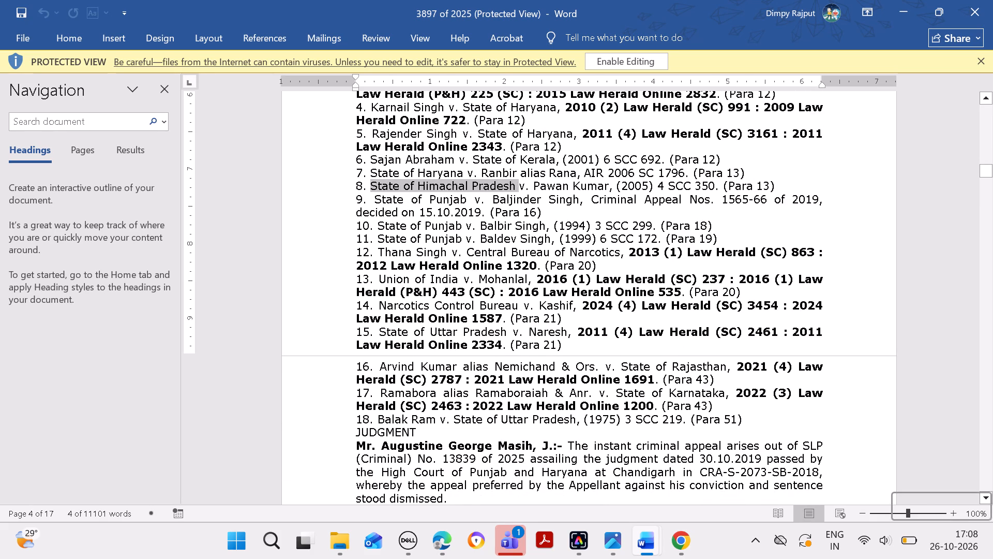
left_click(441, 537)
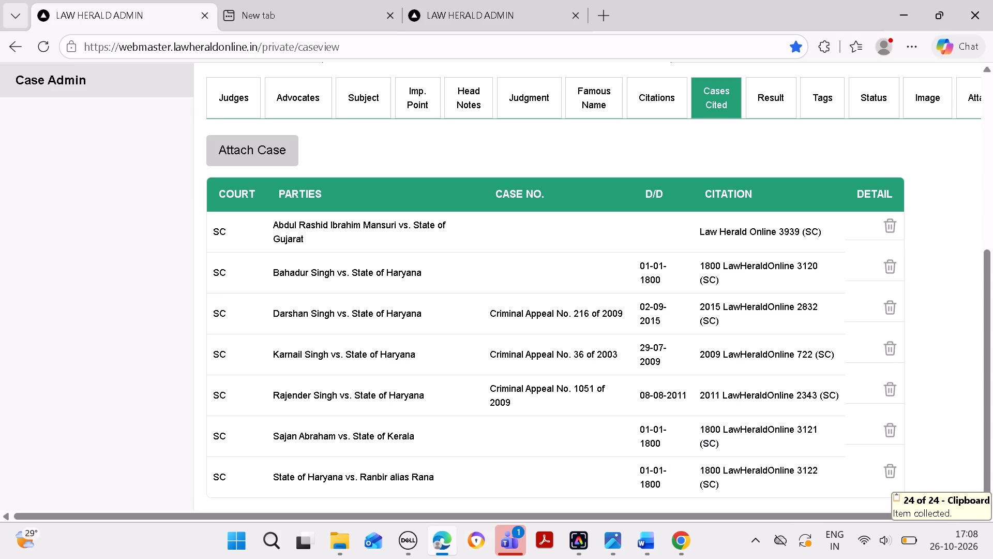
left_click(265, 134)
left_click(248, 152)
left_click_drag(486, 160, 388, 158)
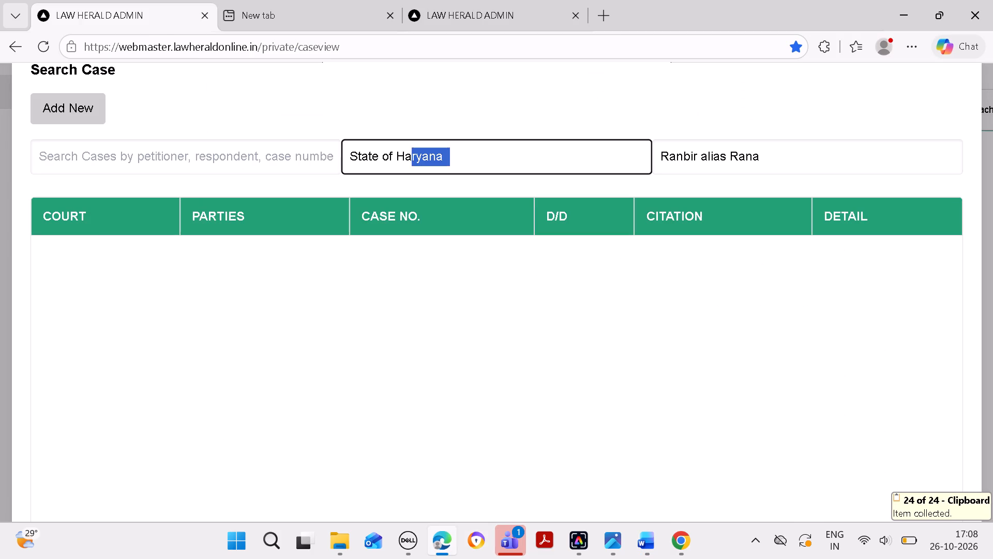
left_click_drag(388, 158, 304, 155)
key("BackSpace")
left_click_drag(782, 159, 556, 157)
key("BackSpace")
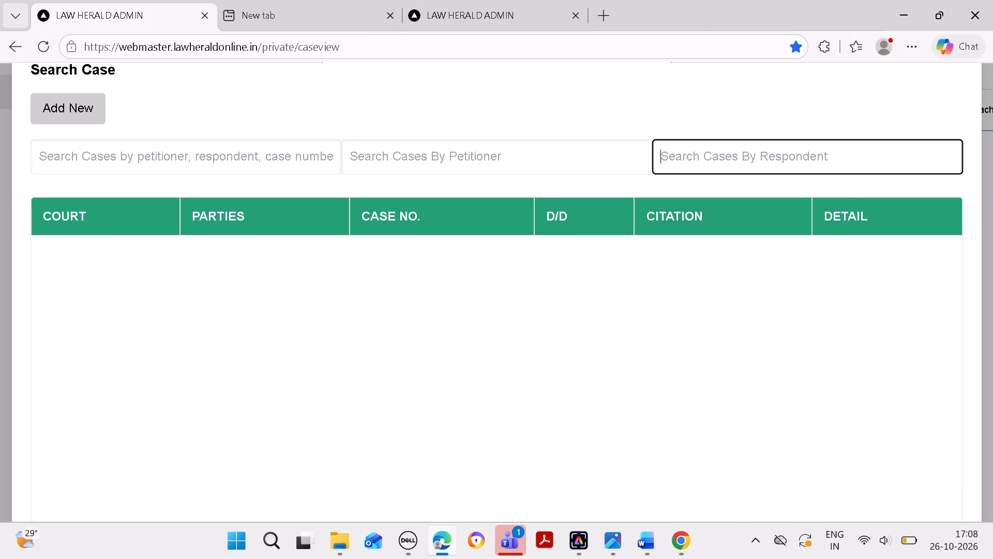
left_click(531, 154)
key("ctrl+v")
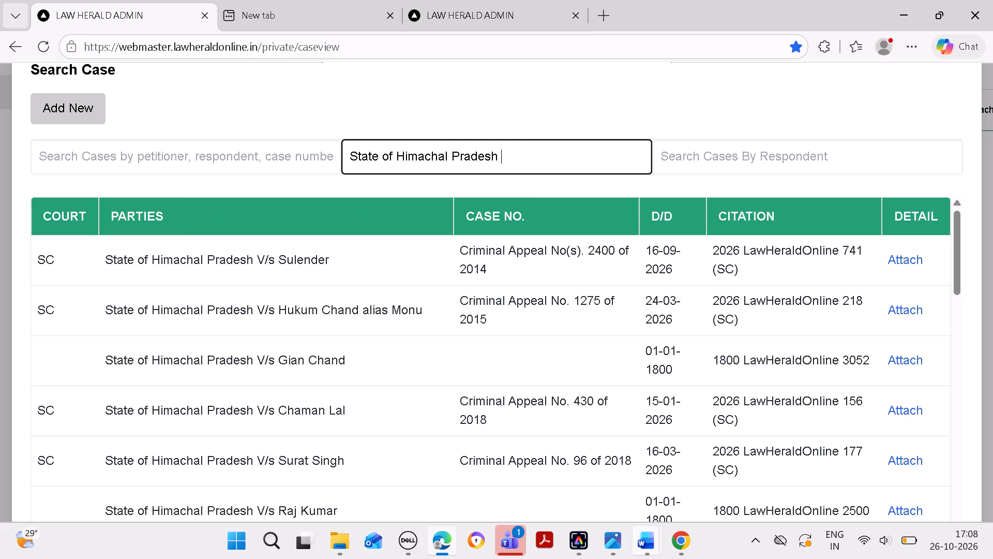
Narrow the case search by the respondent's name copied from entry 8, removing the trailing space after the petitioner.
left_click(642, 544)
left_click(914, 473)
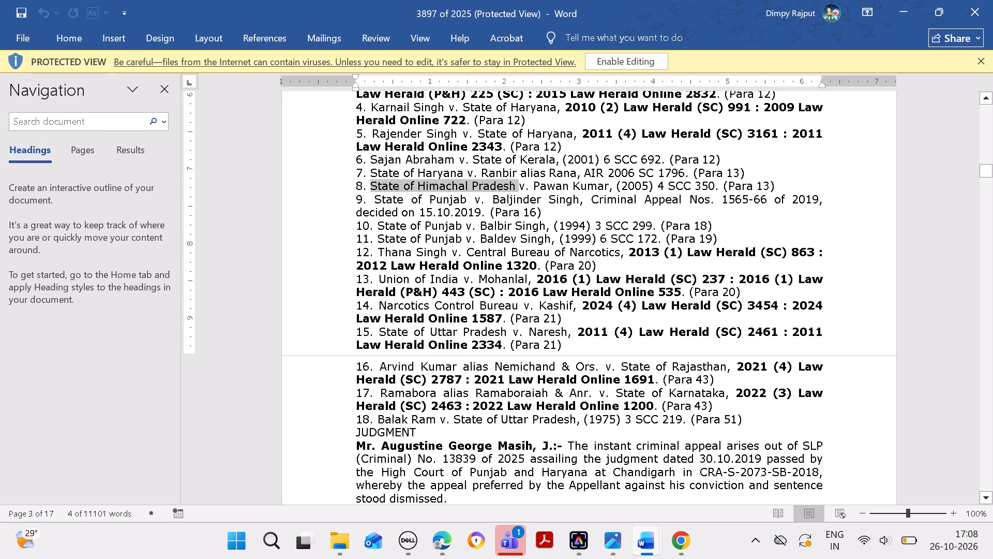
left_click_drag(532, 183, 591, 184)
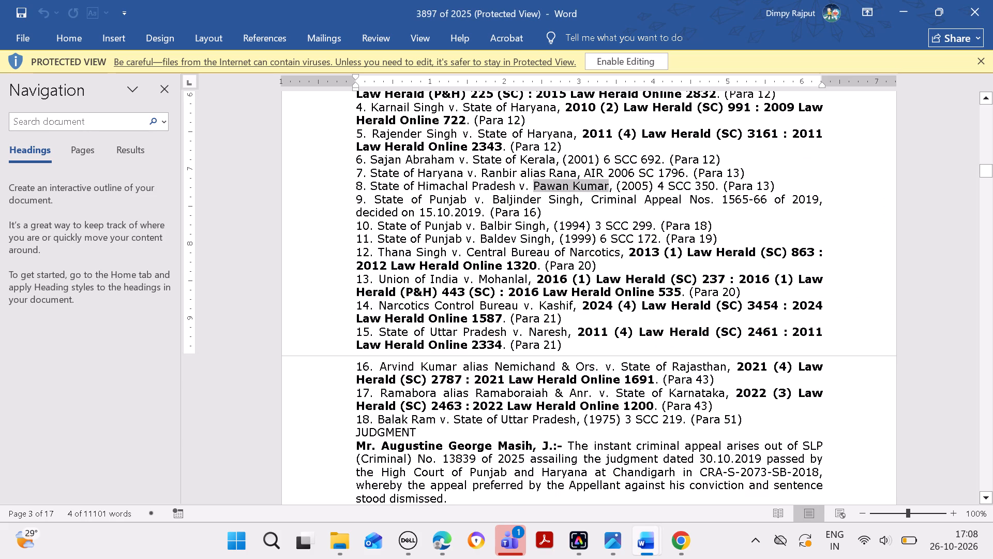
key("ctrl+c")
left_click(452, 532)
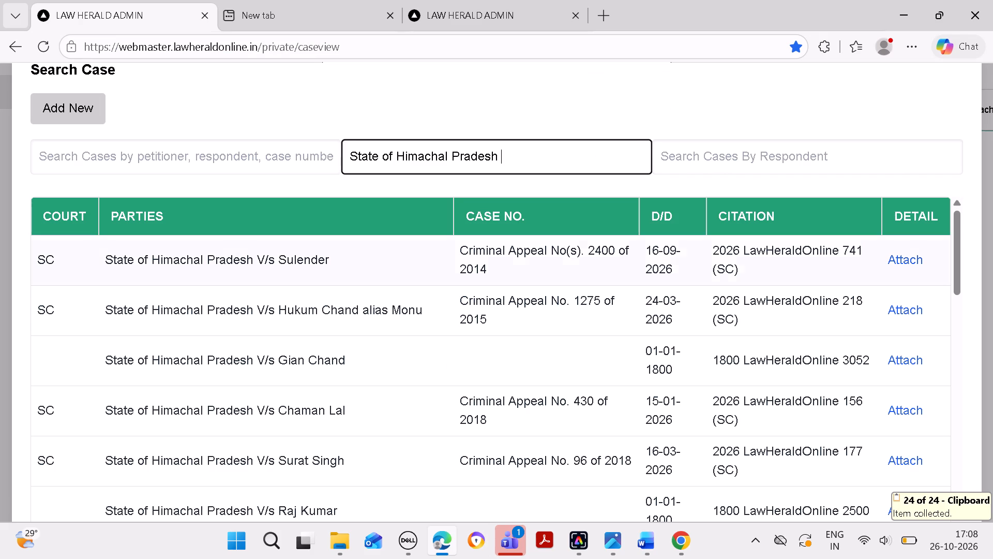
left_click(734, 156)
key("ctrl+v")
left_click(582, 161)
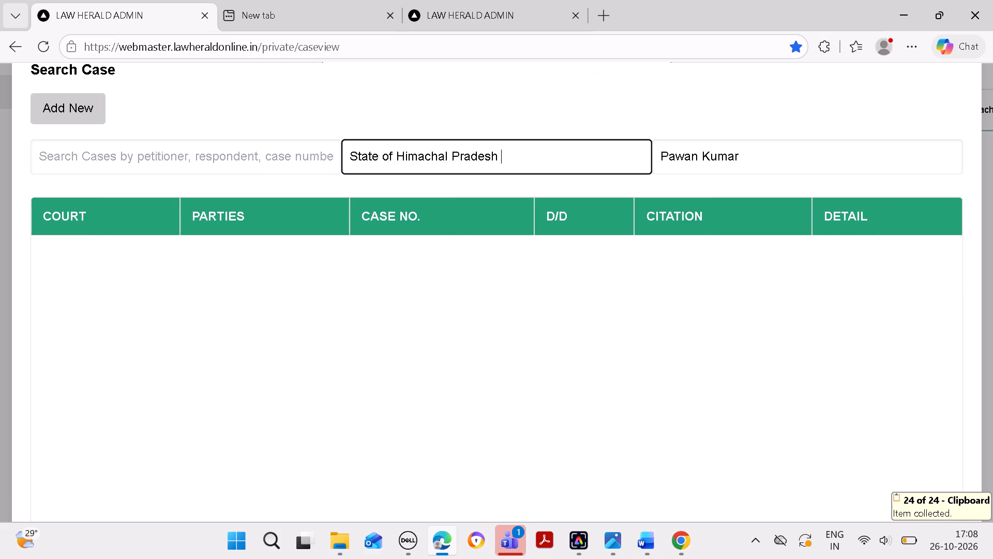
key("BackSpace")
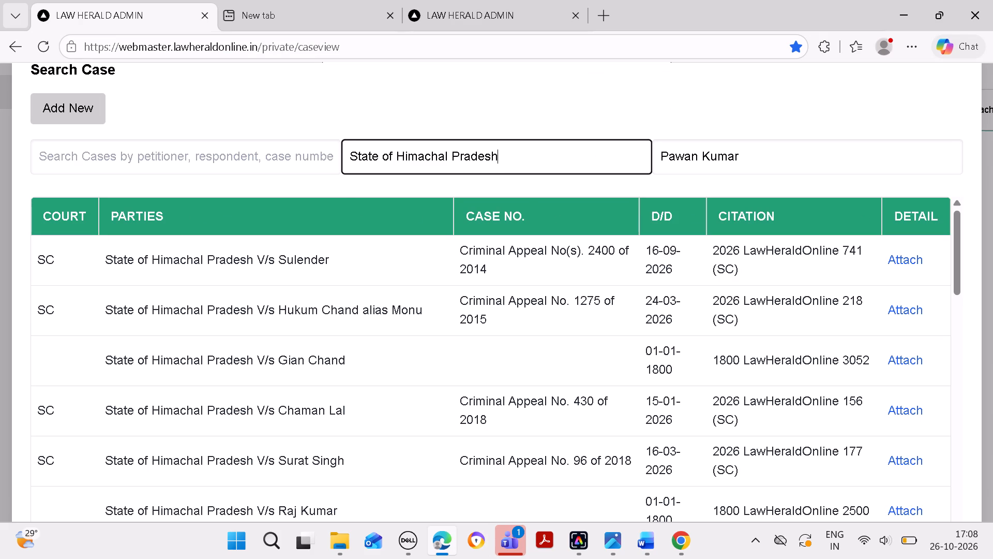
Start a new case with petitioner State of Himachal Pradesh and the respondent's name, both copied from entry 8 in the Word document.
left_click(79, 105)
left_click(543, 175)
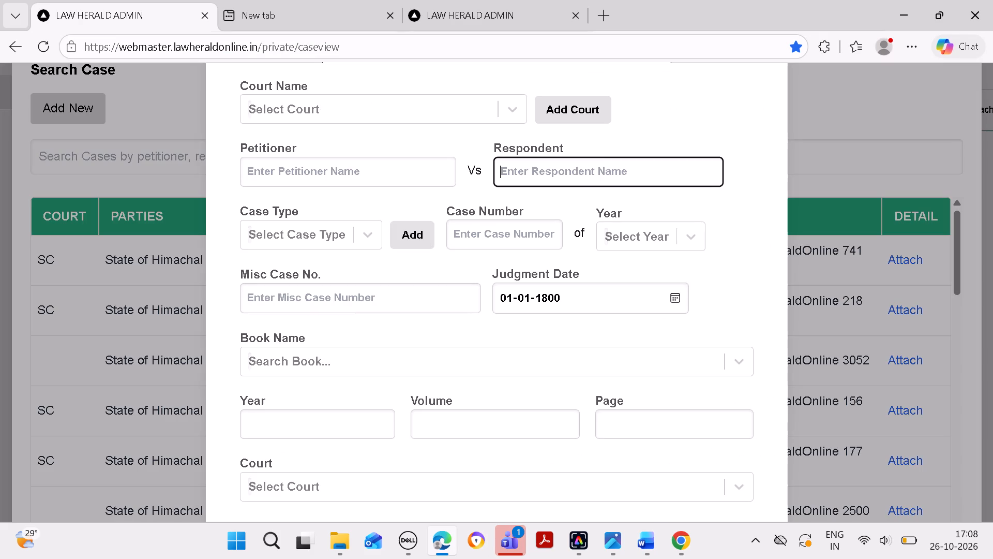
key("ctrl+v")
left_click(641, 529)
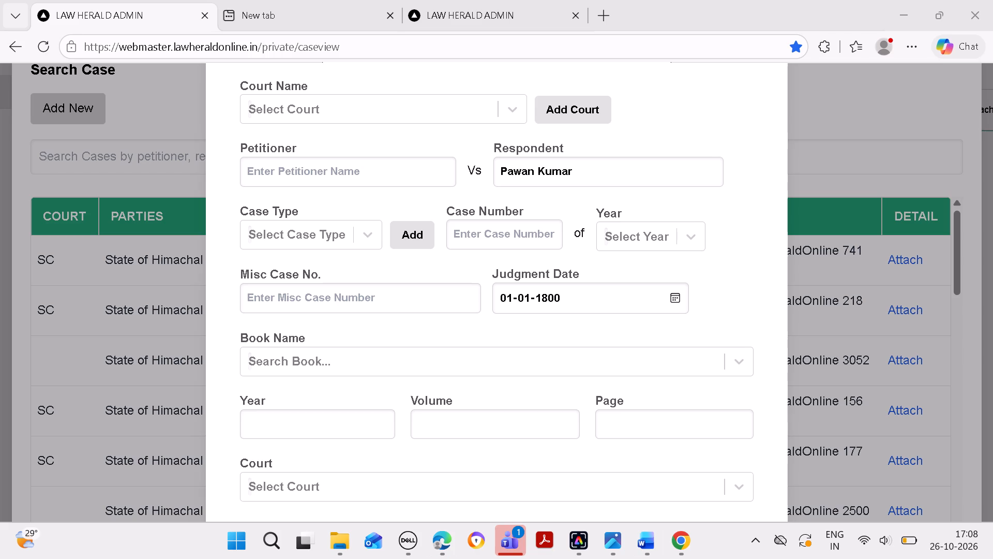
left_click(634, 545)
left_click(865, 486)
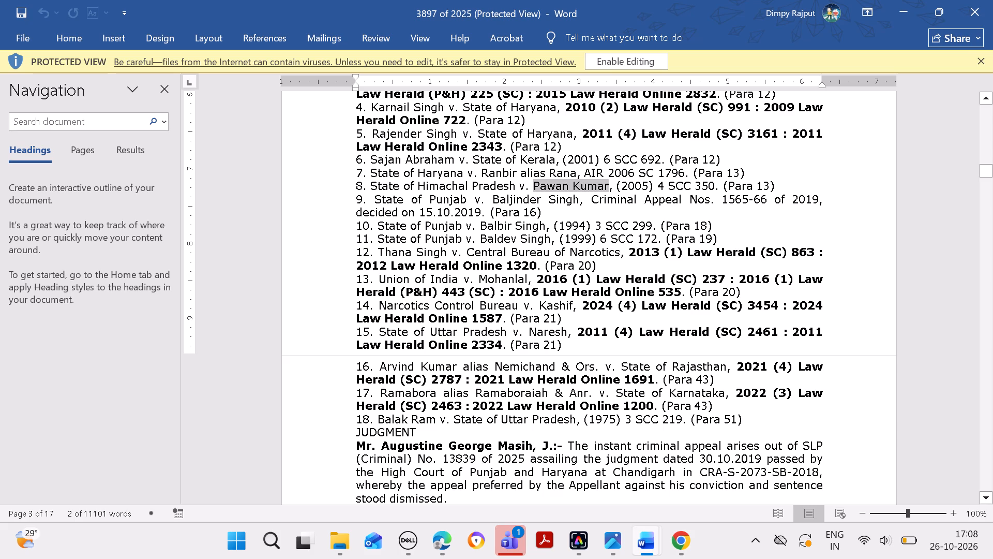
left_click_drag(374, 189, 478, 190)
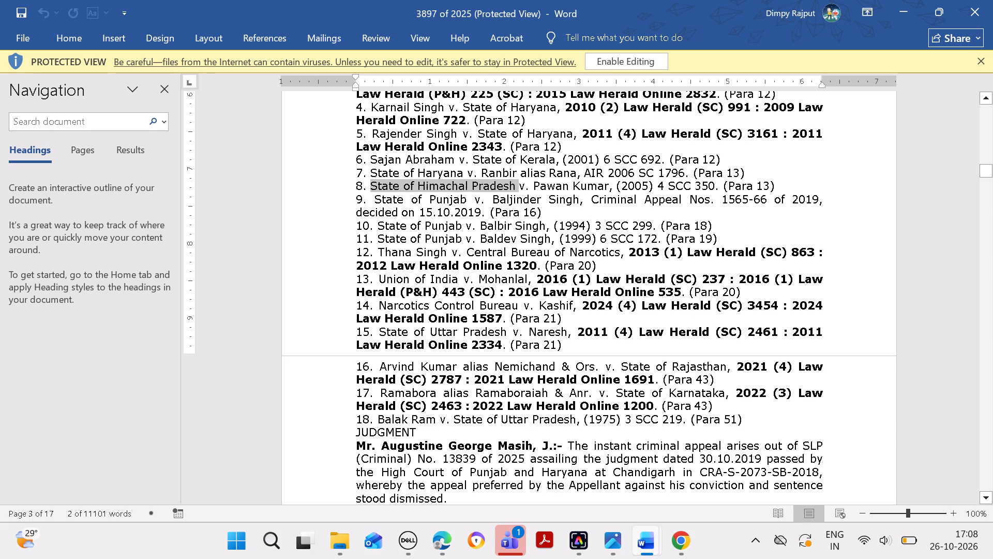
left_click_drag(478, 190, 482, 190)
key("ctrl+c")
left_click(440, 530)
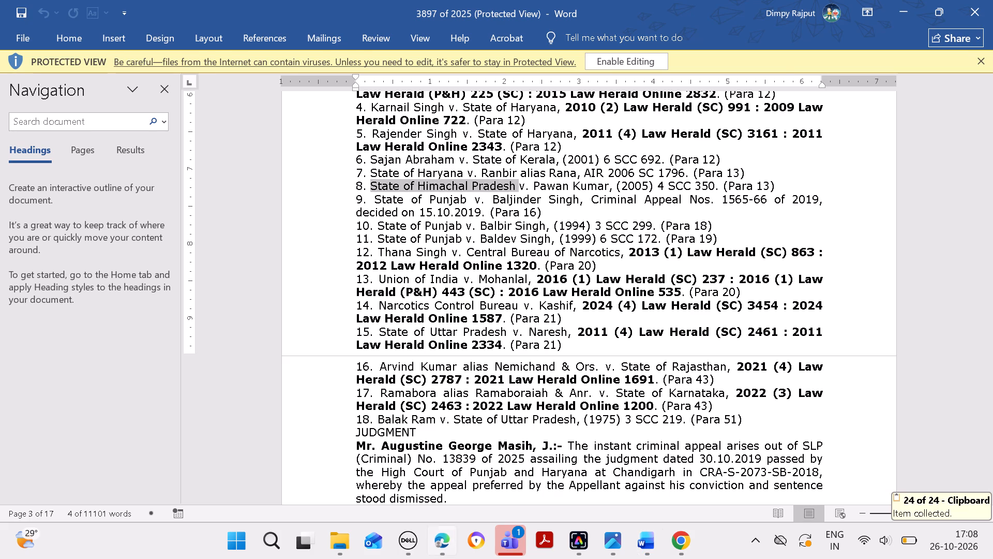
left_click(375, 172)
key("ctrl+v")
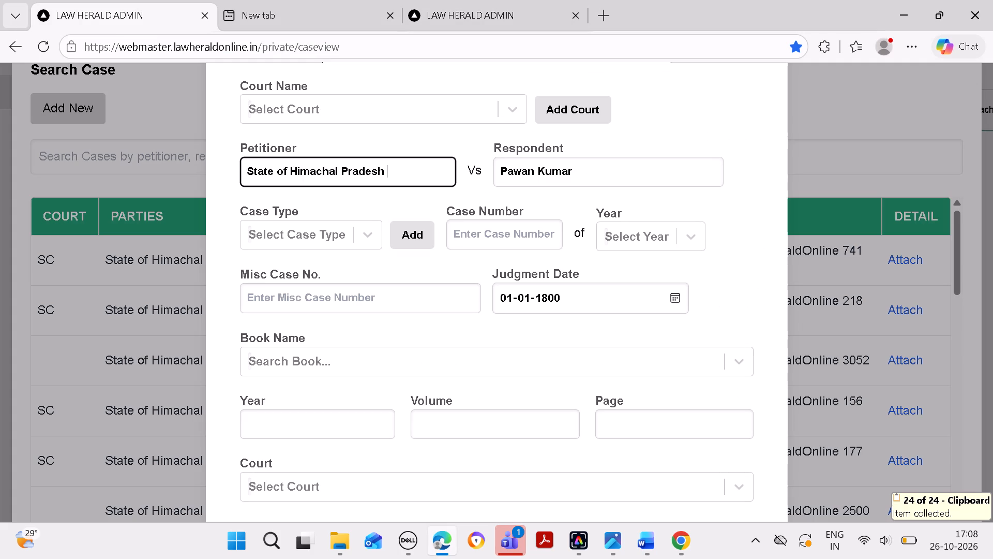
Return to entry 8 in the Word document to get its citation details for the new case.
left_click(640, 539)
left_click(869, 477)
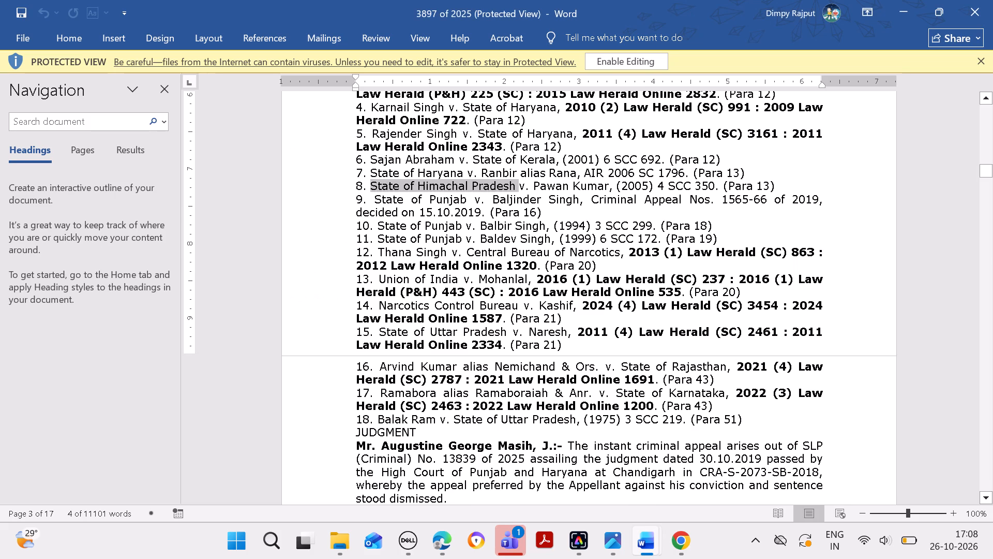
left_click(792, 343)
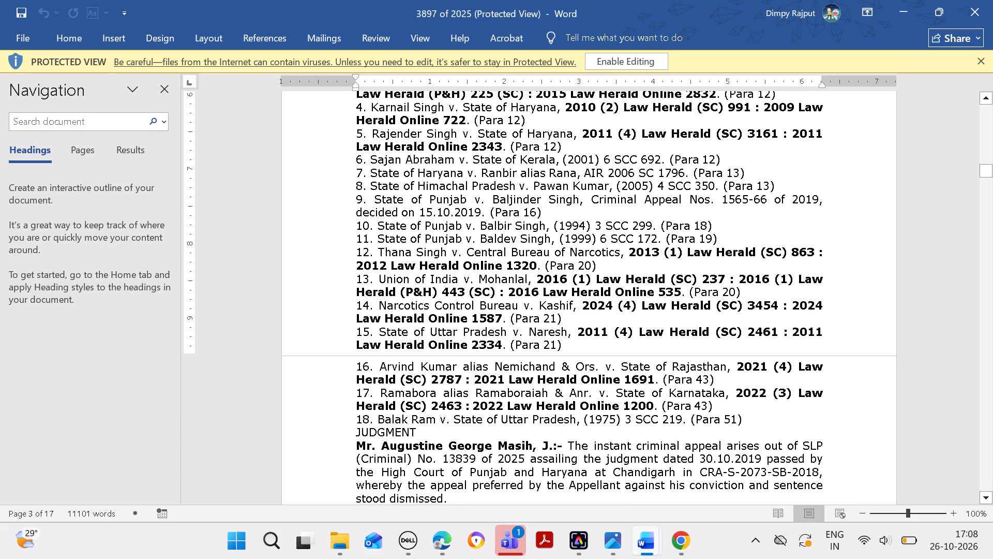
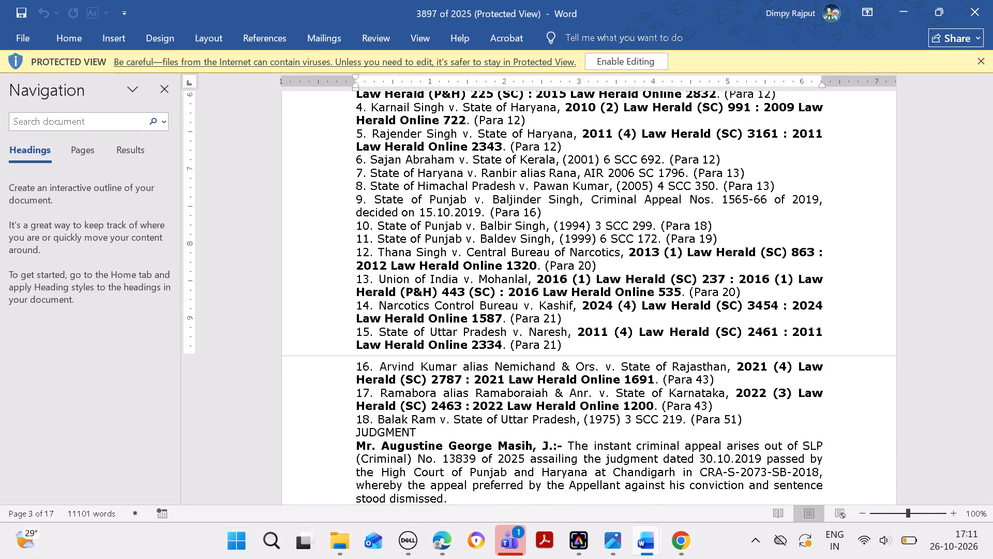
Set the new case's citation year to 2005, copied from entry 8 in the Word document.
left_click(430, 546)
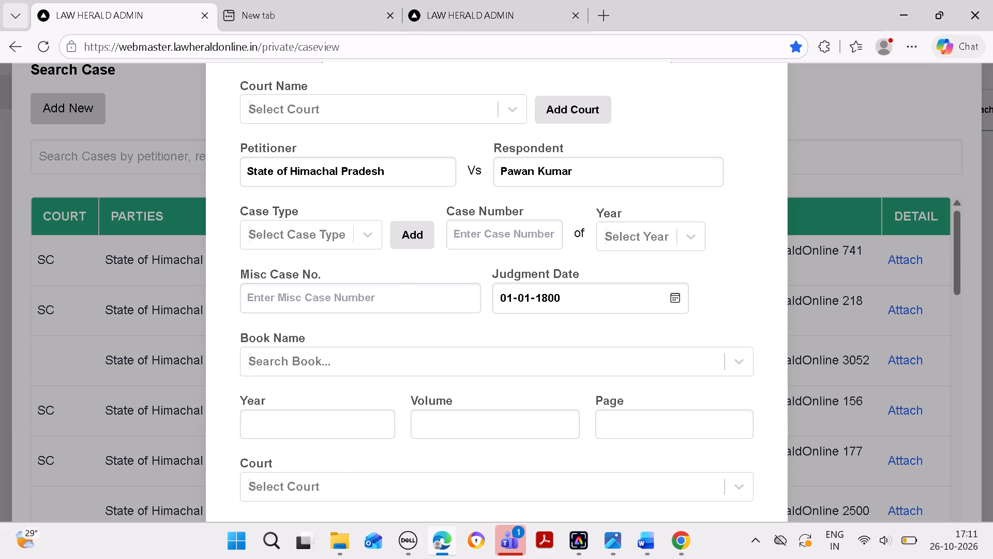
left_click(672, 545)
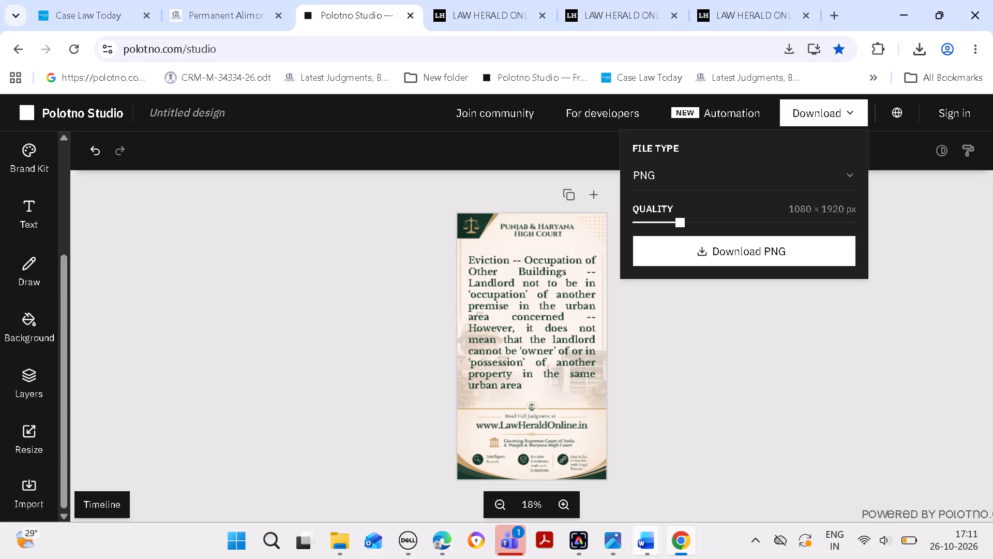
left_click(639, 545)
left_click(839, 483)
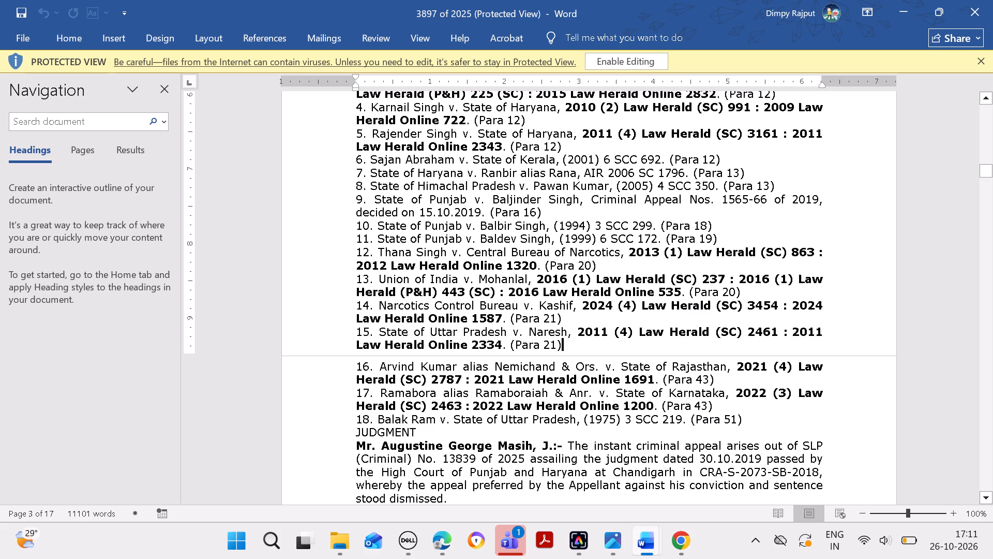
left_click_drag(623, 187, 641, 185)
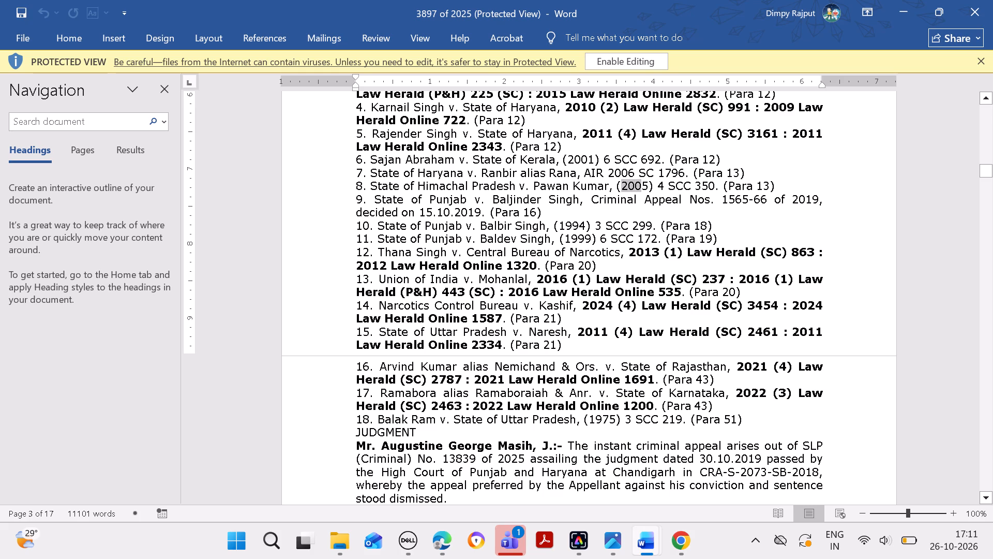
left_click_drag(641, 185, 648, 185)
key("ctrl+c")
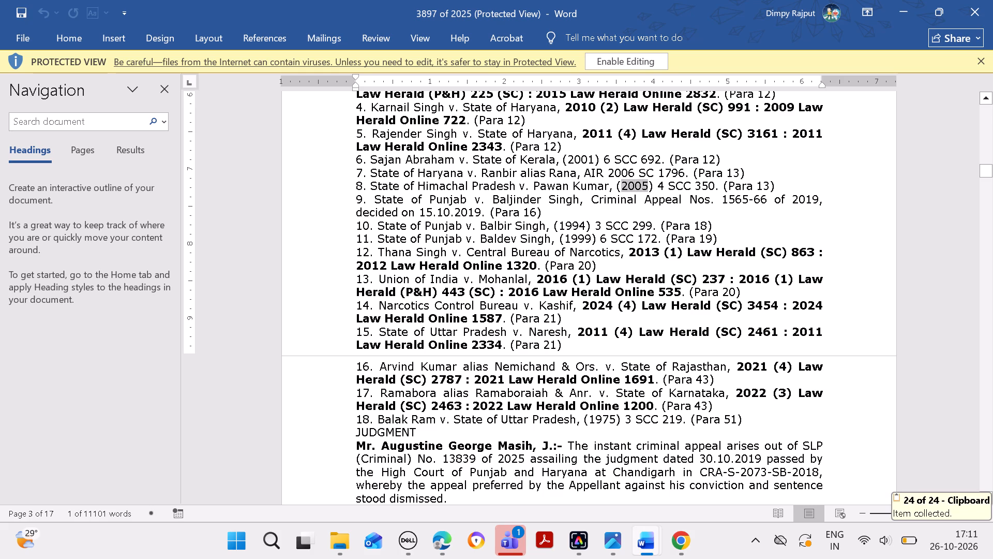
left_click(448, 532)
left_click(359, 422)
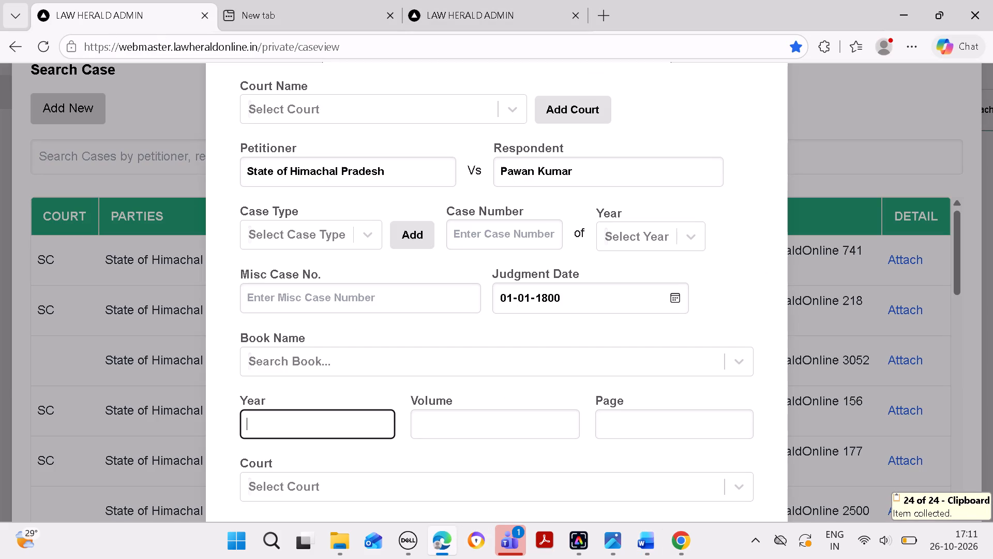
key("ctrl+v")
Set the new case's citation volume to 4, copied from entry 8 in the Word document.
left_click_drag(633, 546, 638, 546)
left_click(648, 550)
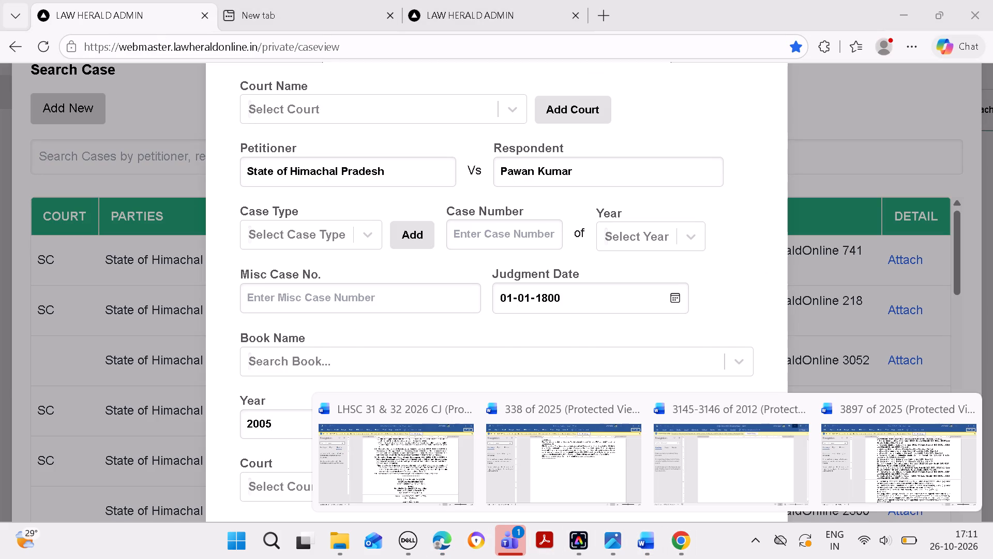
left_click(896, 466)
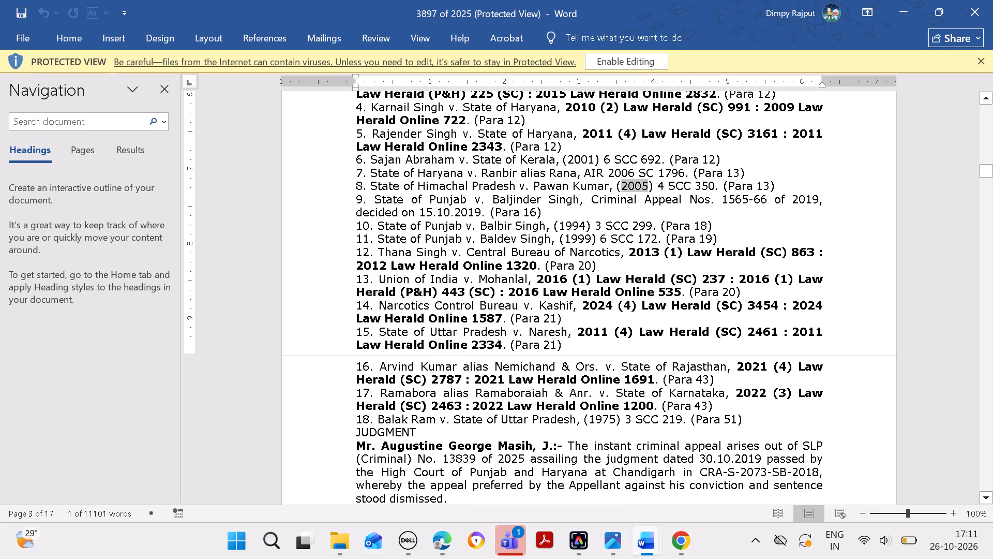
left_click_drag(657, 185, 664, 185)
key("ctrl+c")
left_click(445, 535)
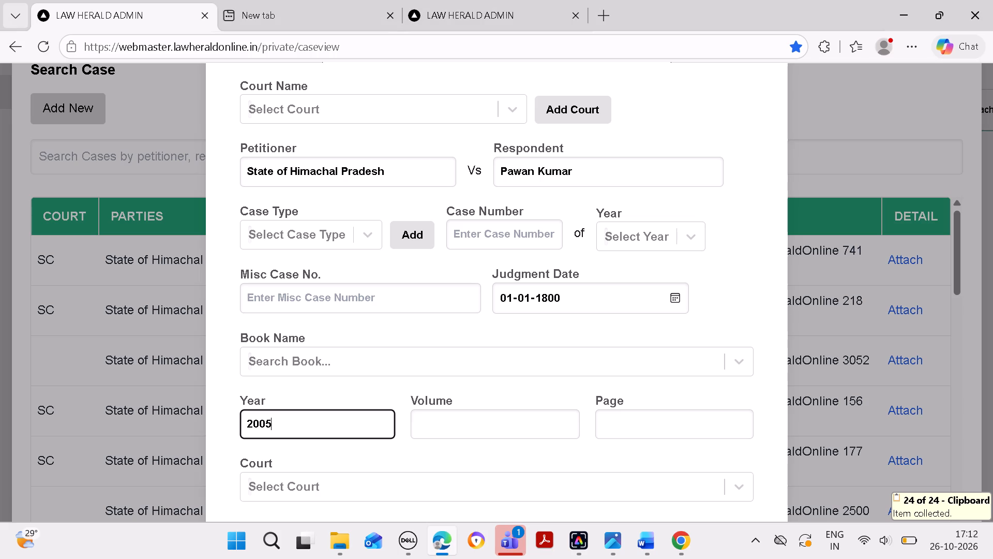
left_click(475, 421)
key("ctrl+v")
Set the new case's citation page to 350, copied from entry 8 in the Word document.
left_click(635, 538)
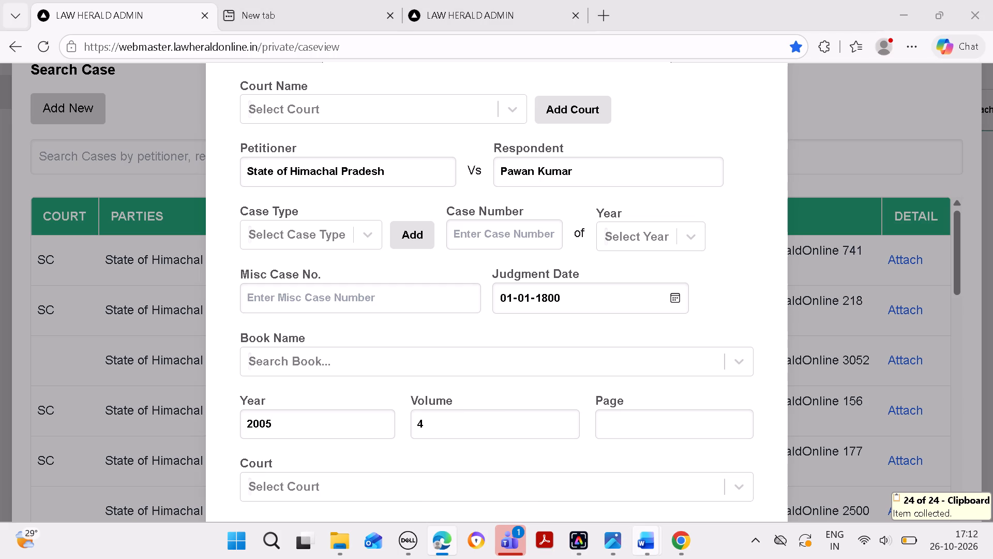
left_click(875, 473)
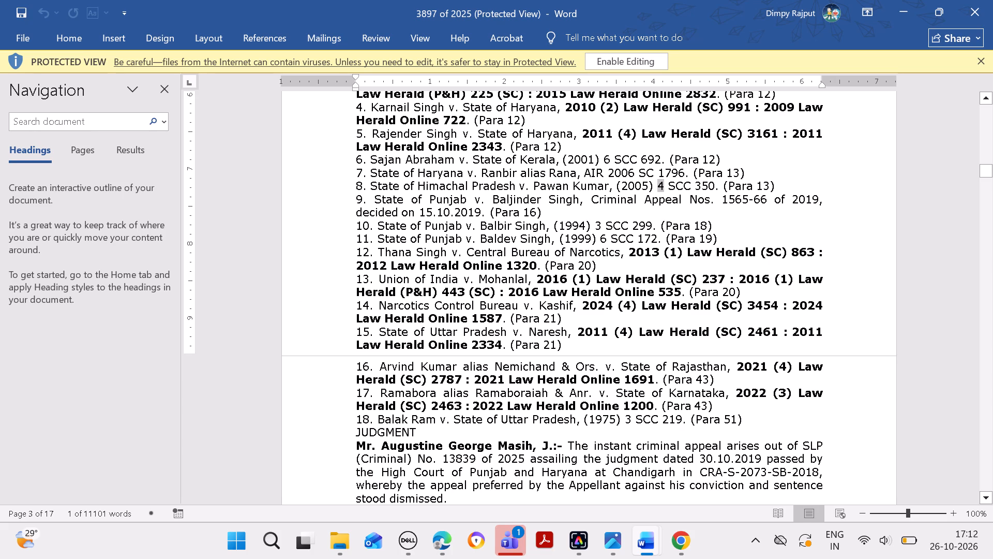
left_click_drag(694, 186, 695, 186)
left_click_drag(695, 186, 713, 182)
key("ctrl+c")
left_click(451, 540)
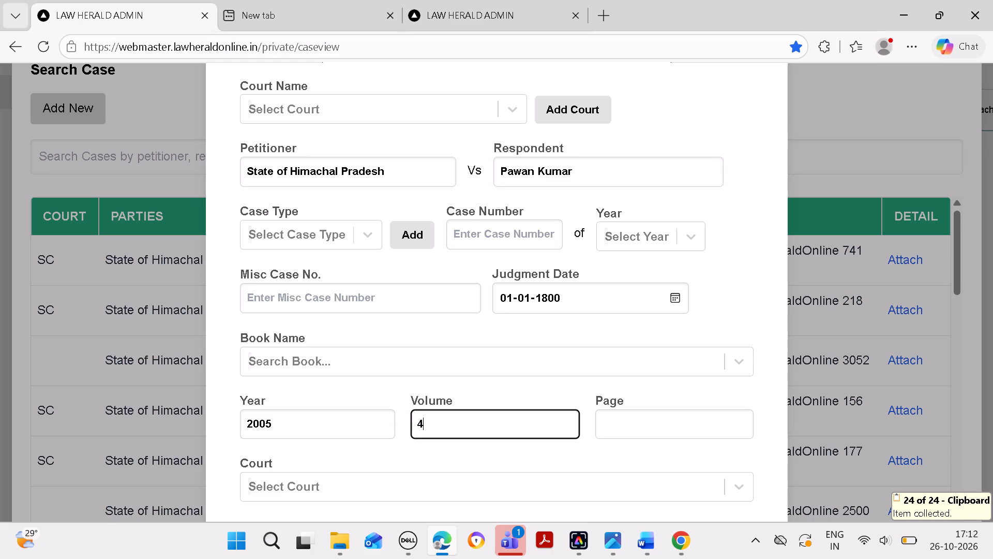
left_click(645, 426)
key("ctrl+v")
Set the new case's book name to SCC, searching with the abbreviation copied from entry 8 in the Word document.
left_click(634, 539)
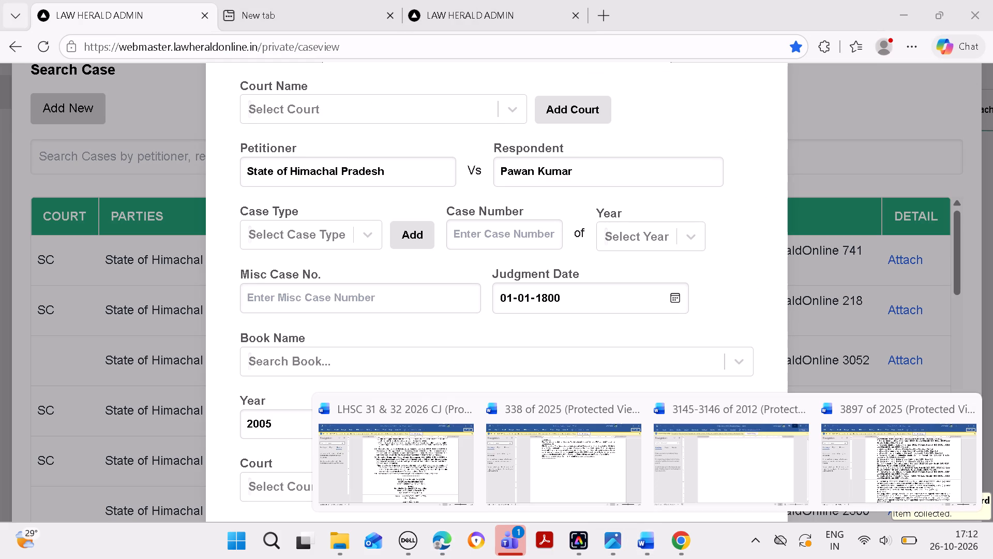
left_click(855, 452)
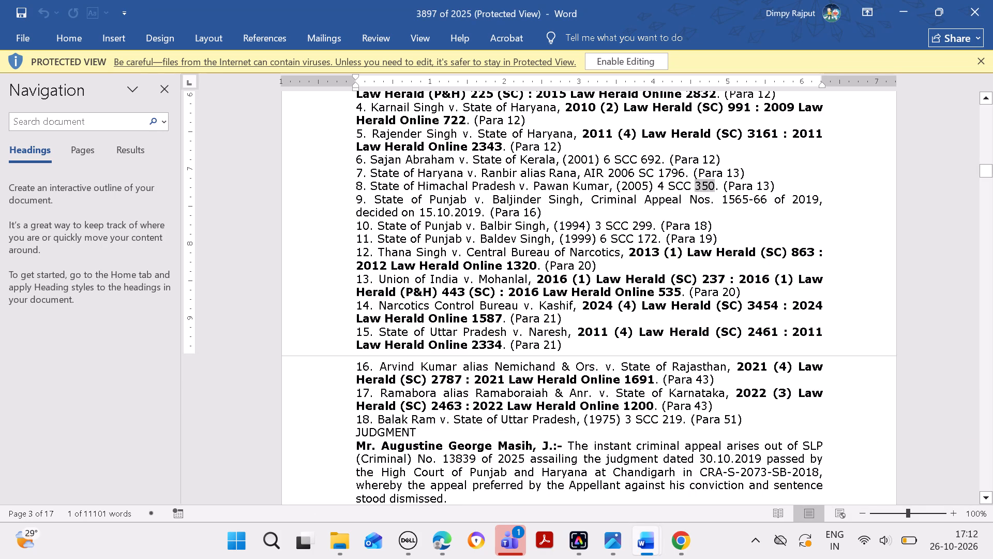
left_click_drag(669, 189, 689, 183)
left_click_drag(619, 368, 616, 376, "ctrl")
key("ctrl+c")
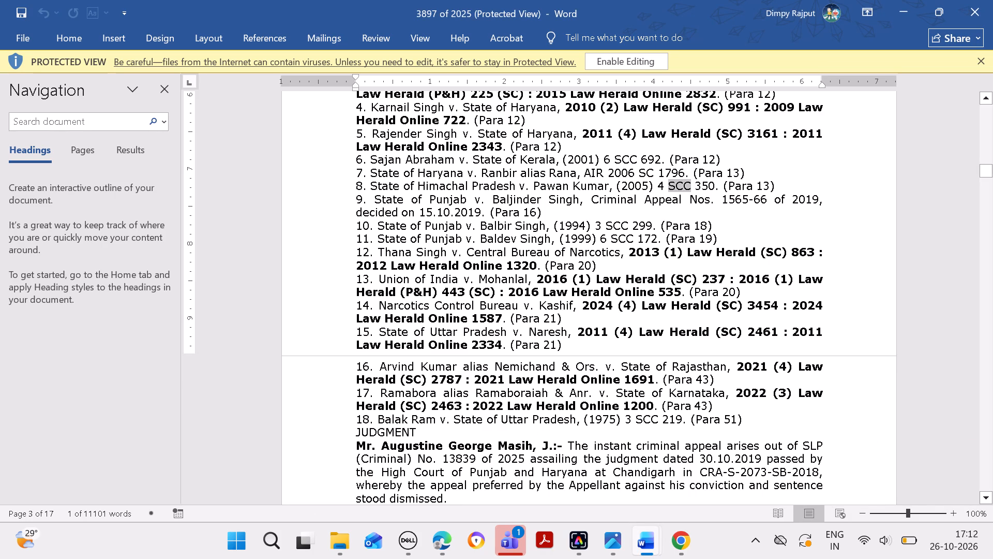
left_click(429, 546)
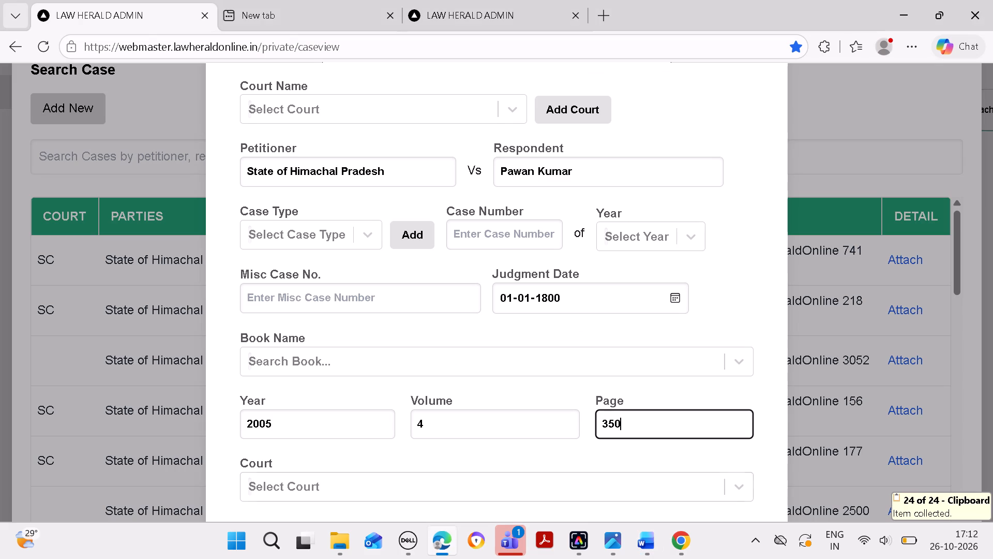
left_click(502, 362)
key("ctrl+v")
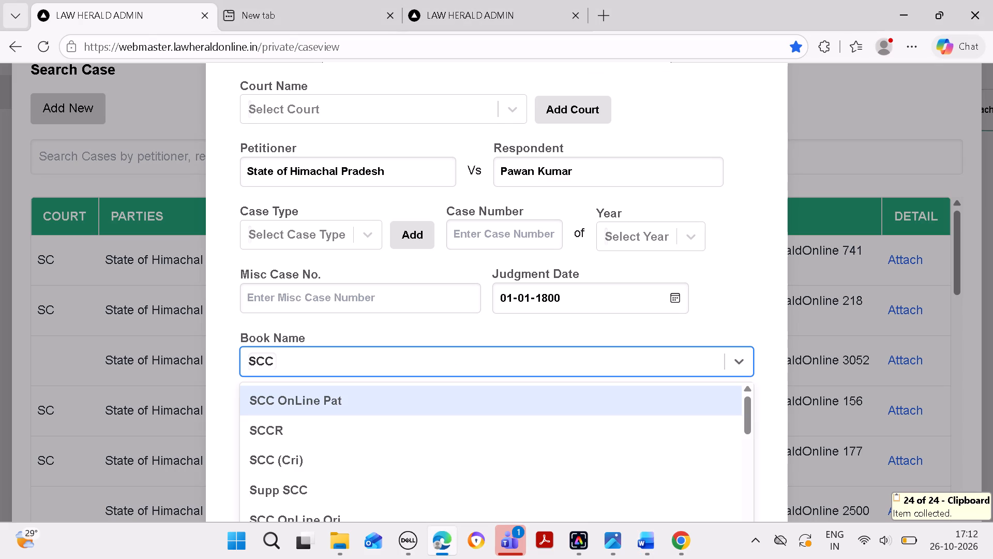
key("Down")
key("Down")
key("Down")
key("Down")
key("Down")
key("Down")
key("Down")
key("Down")
key("Down")
key("Down")
key("Down")
key("Down")
key("Down")
key("Down")
key("Down")
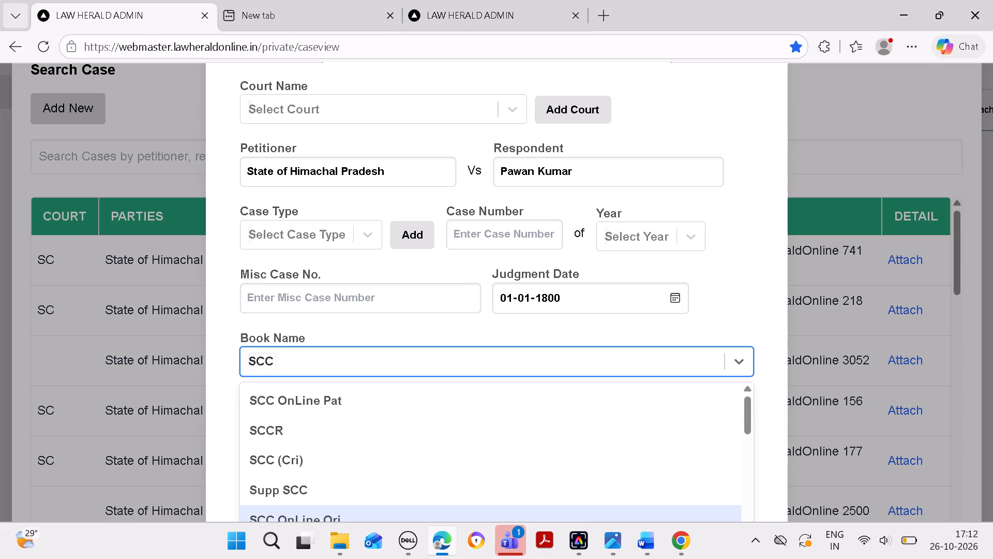
key("Down")
key("Down")
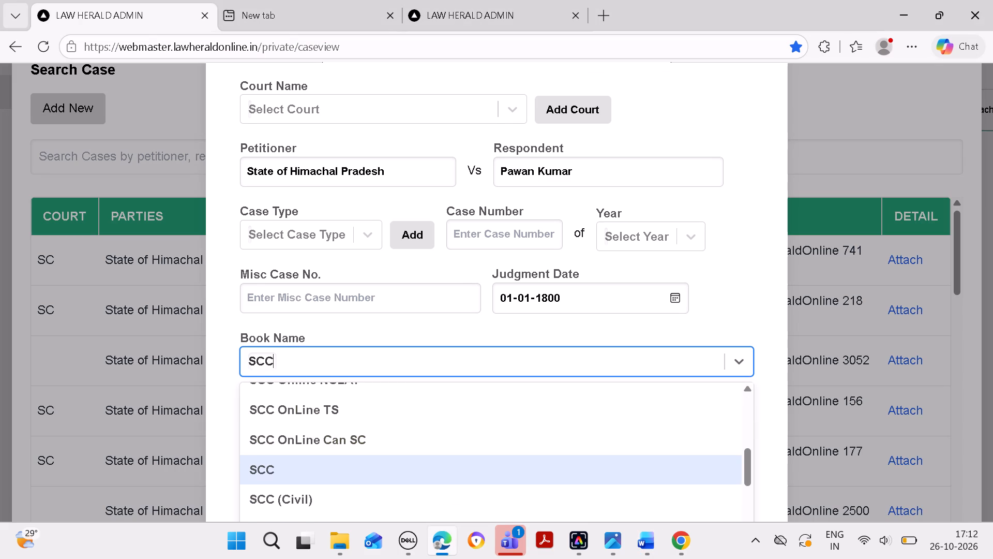
left_click(483, 463)
Choose the blank ( ) option as the citation court and IN THE SUPREME COURT OF INDIA (SC) as the court name.
left_click(545, 479)
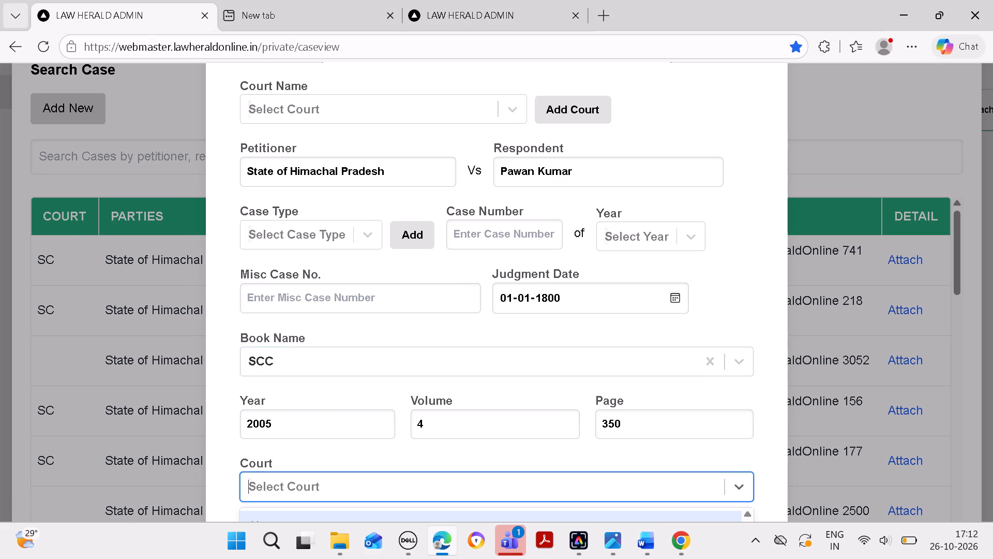
left_click(540, 513)
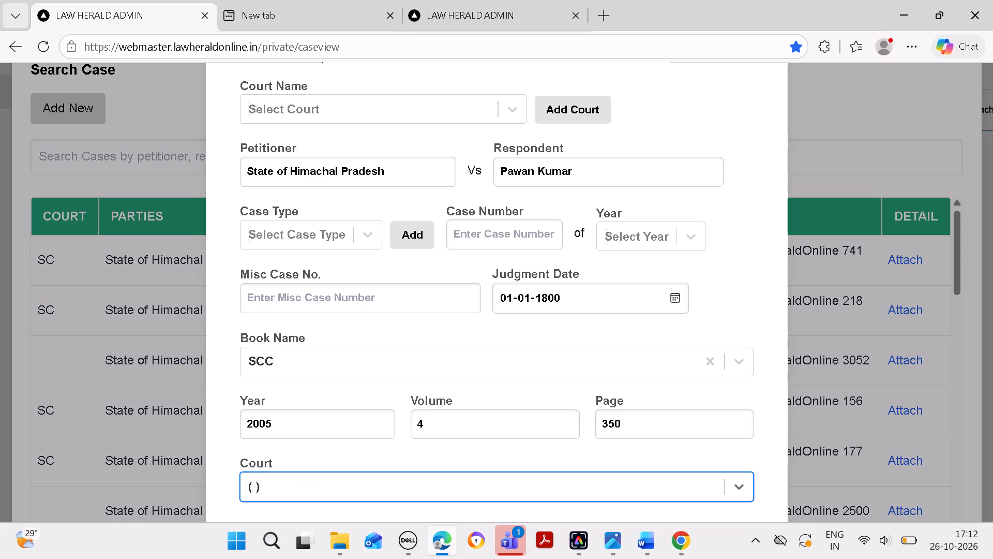
left_click(455, 109)
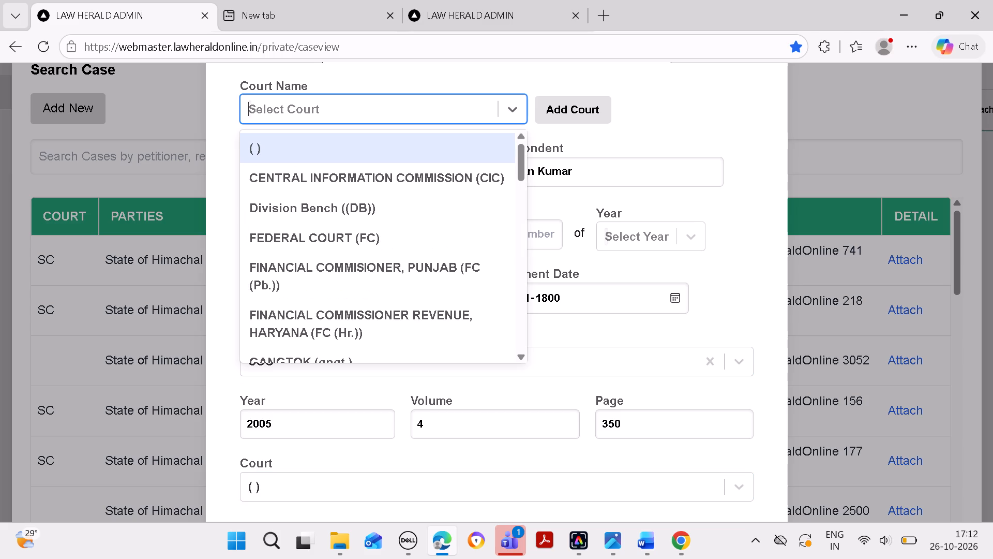
type("in the")
key("space")
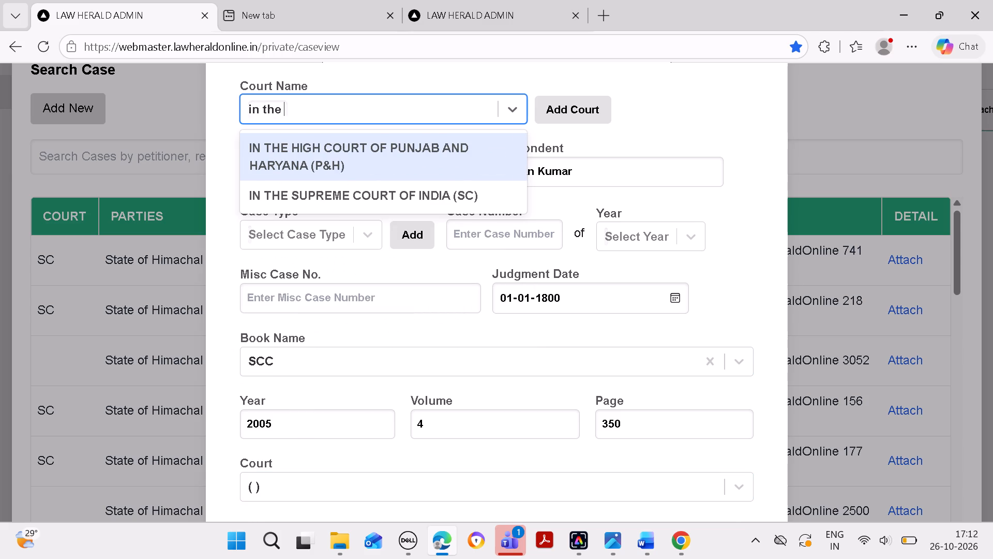
left_click(448, 200)
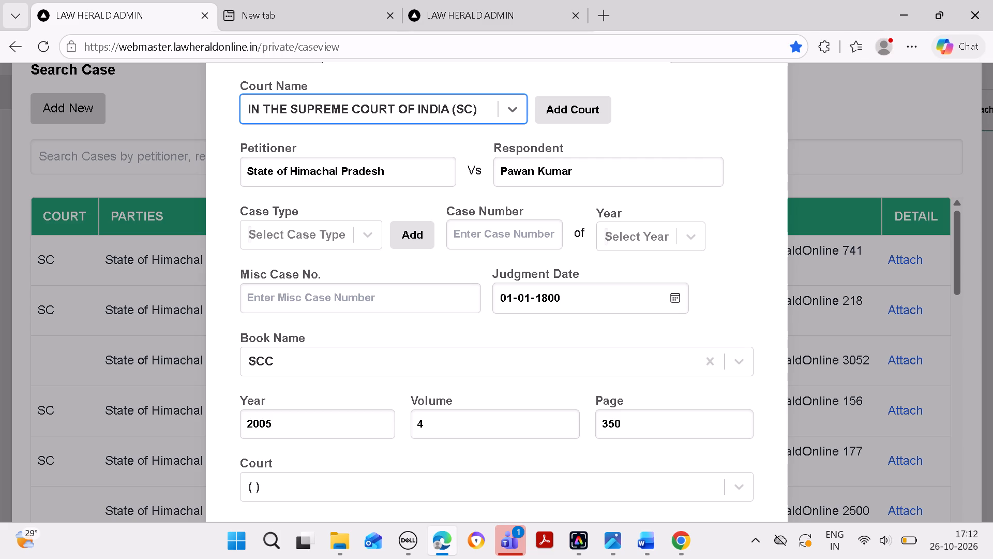
Recheck entry 8 in the Word document, save the new State of Himachal Pradesh case, and return to the attached cases list.
left_click(642, 541)
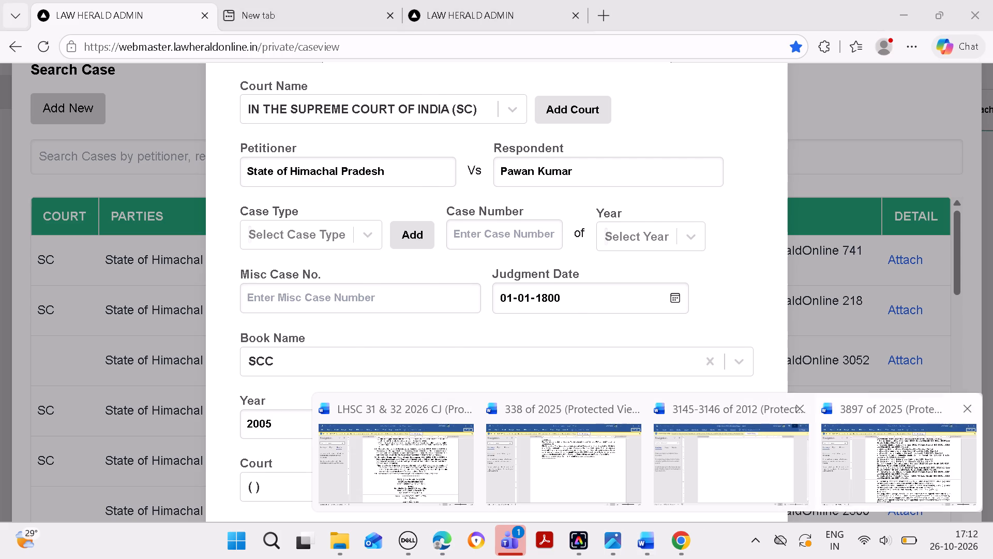
left_click(880, 475)
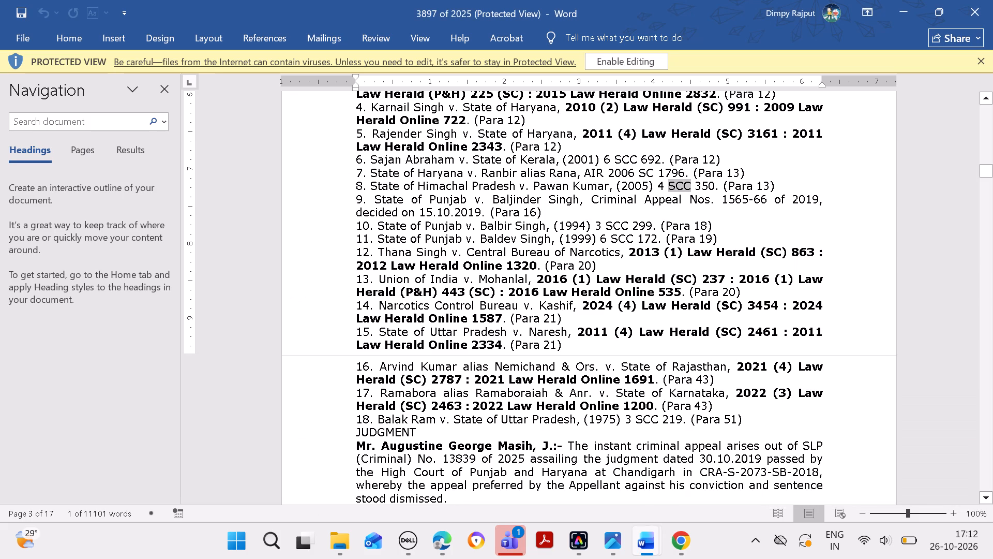
left_click(437, 535)
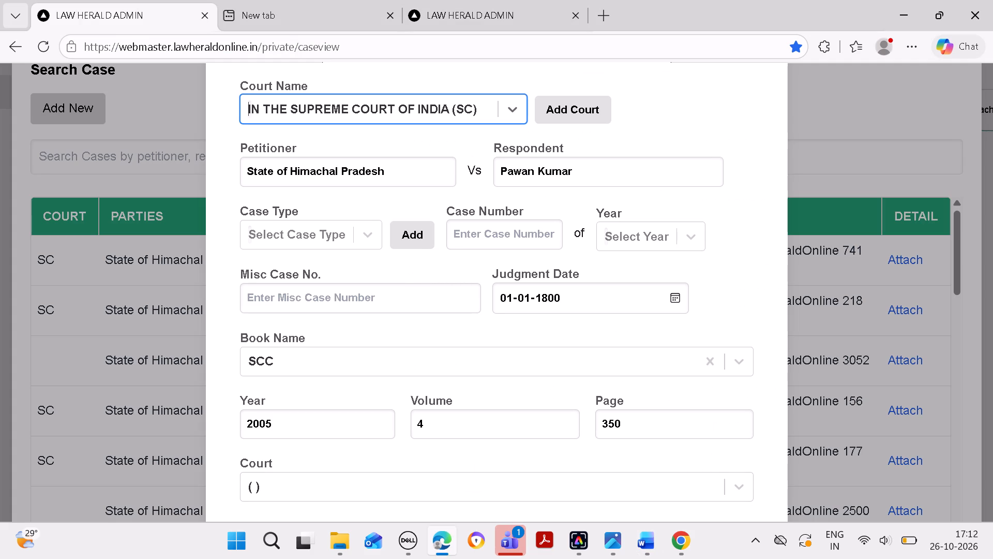
key("Return")
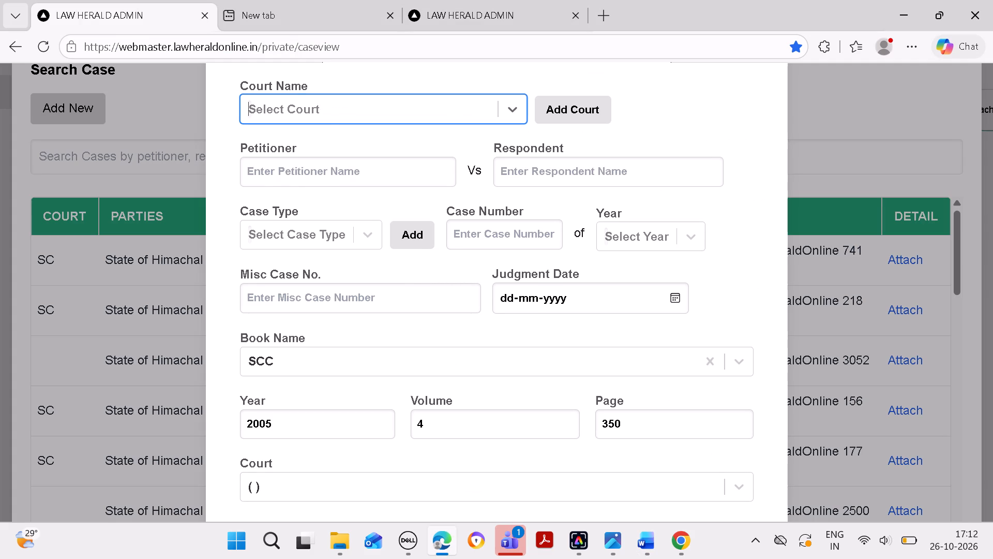
left_click(634, 164)
left_click(640, 159)
scroll(546, 417, "down", 7)
Clear the previous party filters in the case search and search by petitioner State of Punjab, copied from entry 9 in the Word document.
left_click(645, 536)
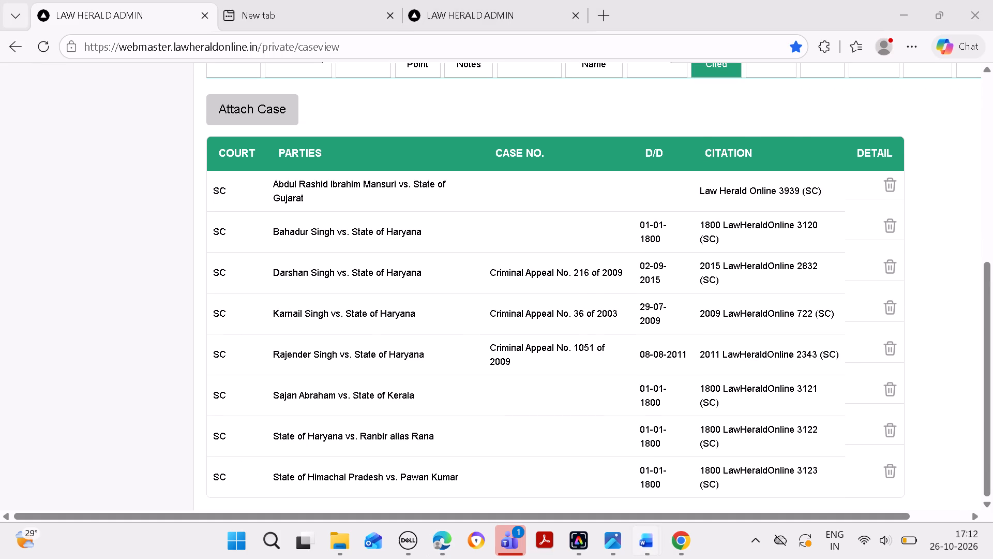
left_click(900, 466)
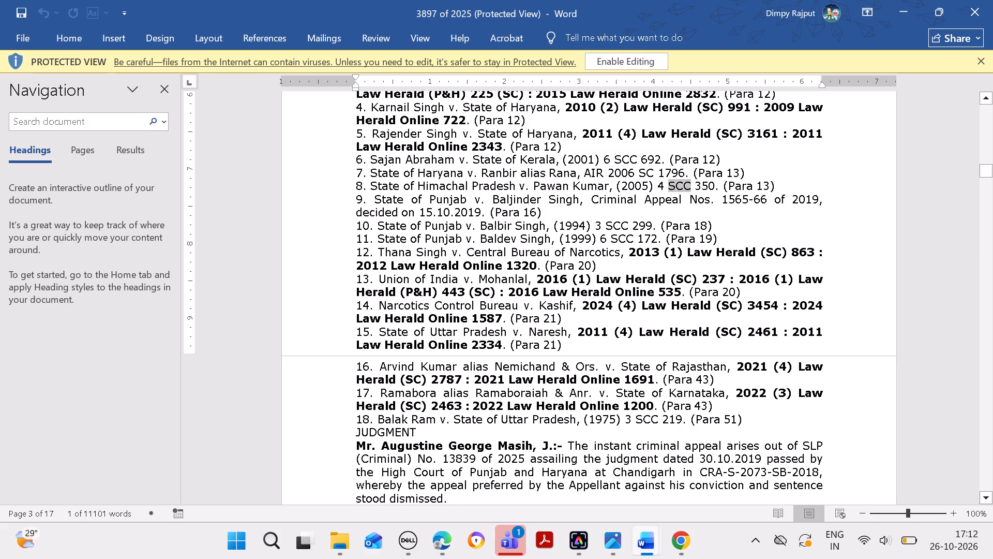
left_click_drag(376, 198, 444, 197)
key("ctrl+c")
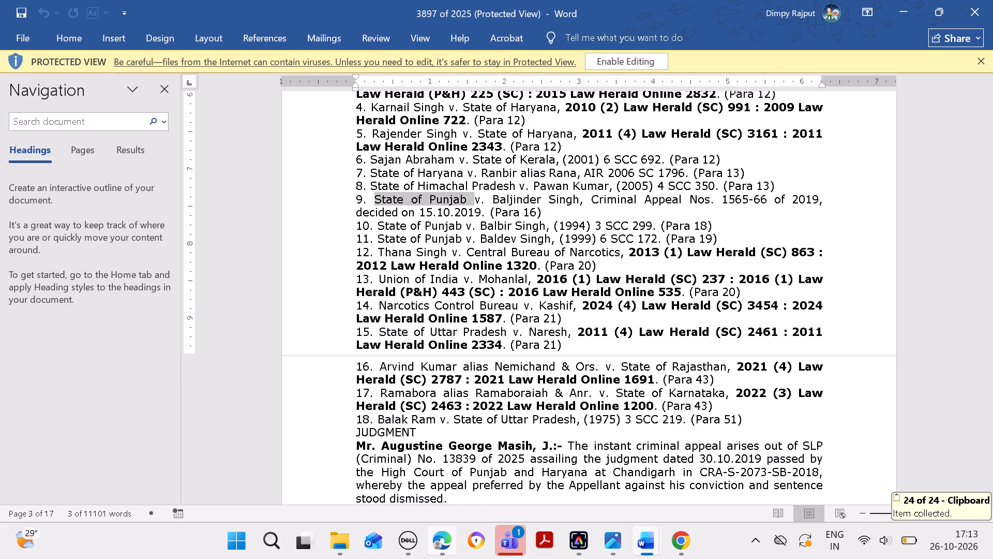
left_click(445, 537)
left_click(245, 124)
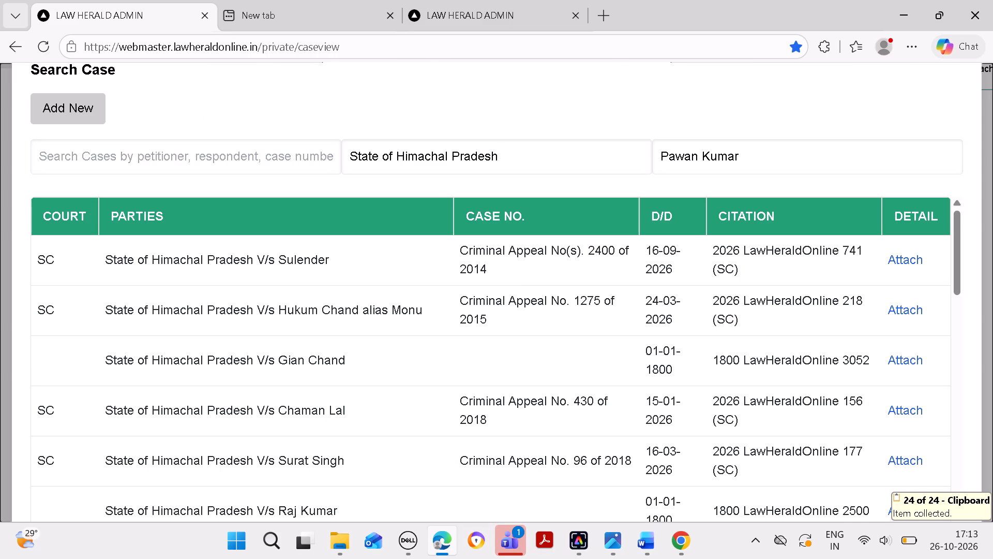
left_click_drag(532, 164, 269, 163)
key("BackSpace")
left_click_drag(787, 148, 320, 208)
key("BackSpace")
left_click(460, 163)
key("ctrl+v")
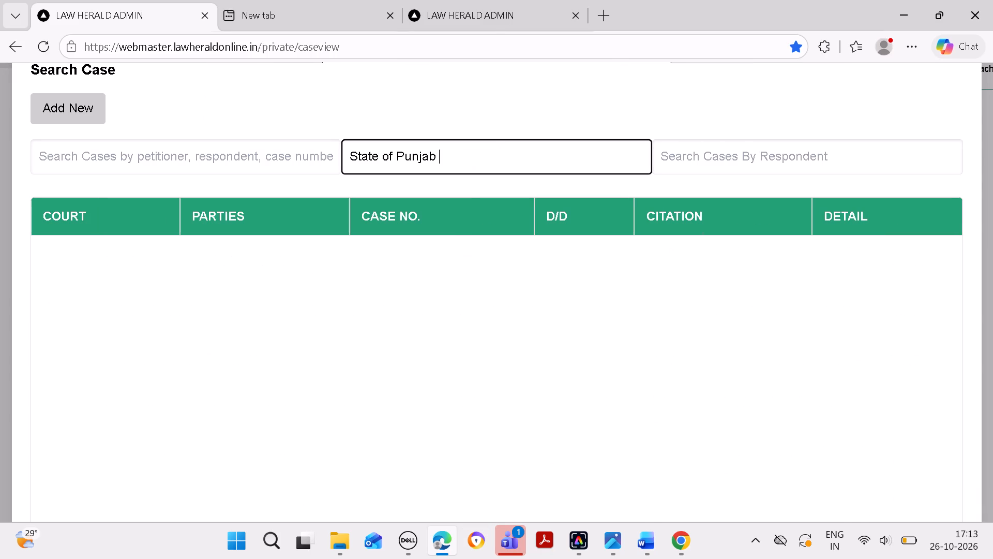
Narrow the State of Punjab case search by the respondent's name copied from entry 9 in the Word document.
left_click(638, 535)
left_click(905, 446)
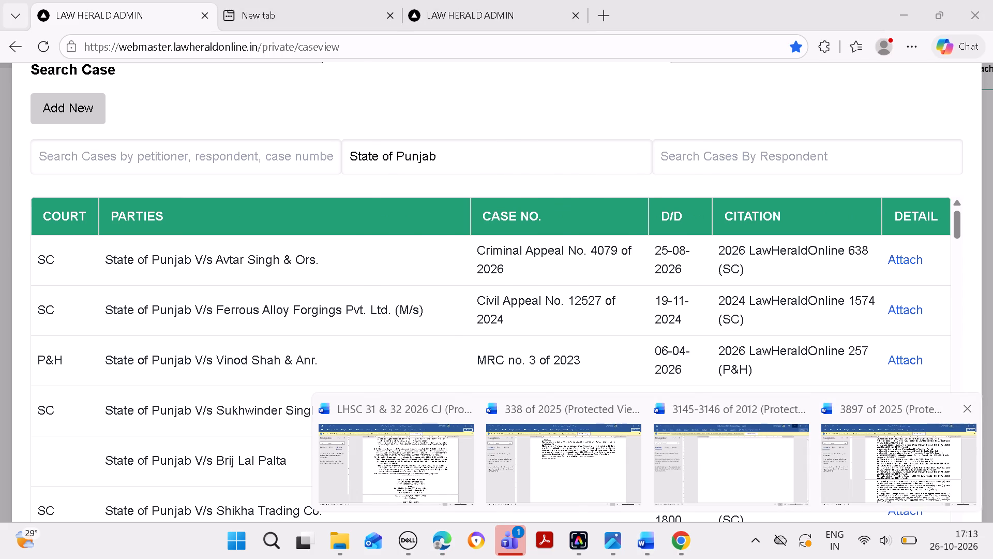
left_click_drag(493, 199, 558, 199)
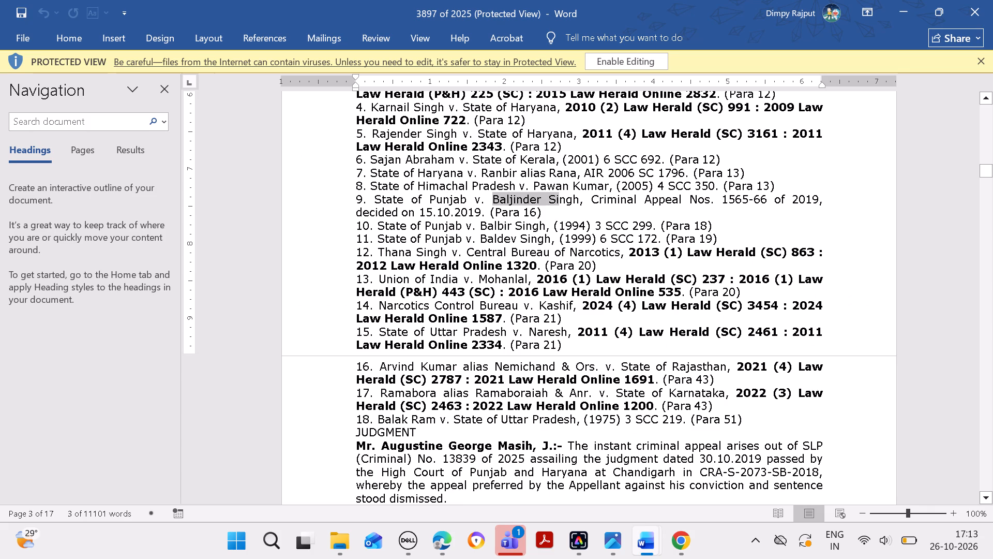
left_click_drag(558, 199, 573, 199)
key("ctrl+c")
left_click(438, 556)
left_click(715, 165)
key("ctrl+v")
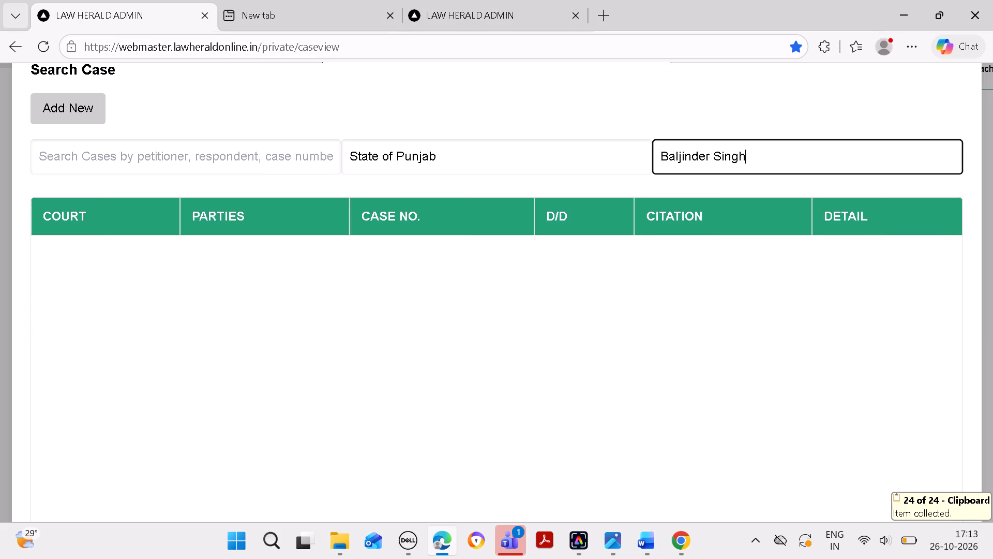
Start a new case with entry 9's respondent and State of Punjab as petitioner, both copied from the Word document.
left_click(93, 111)
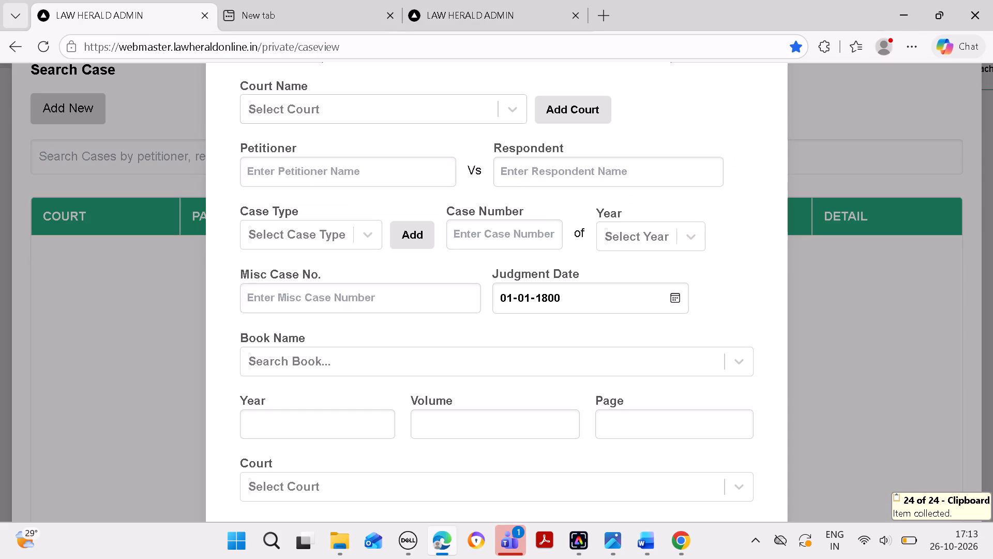
left_click(575, 168)
key("ctrl+v")
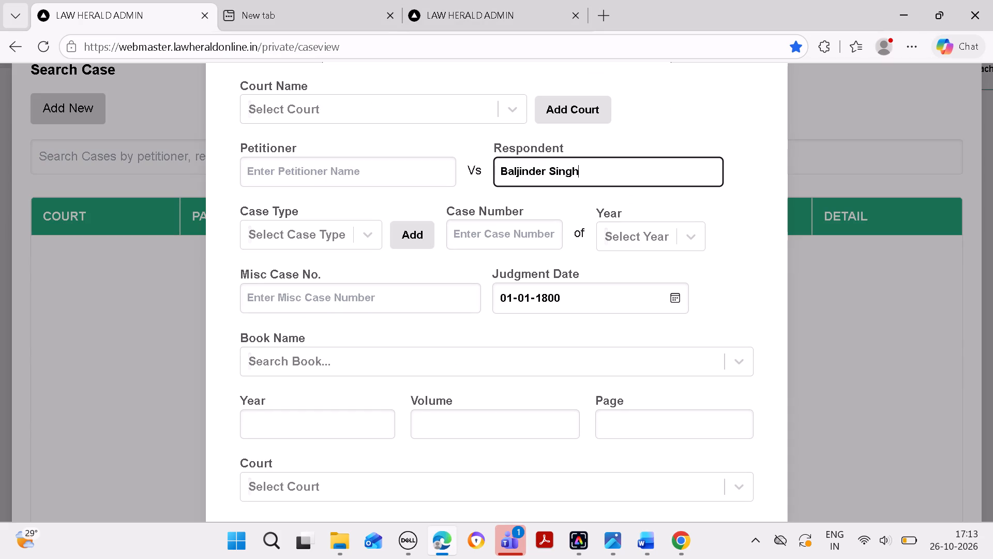
left_click(651, 543)
left_click(902, 474)
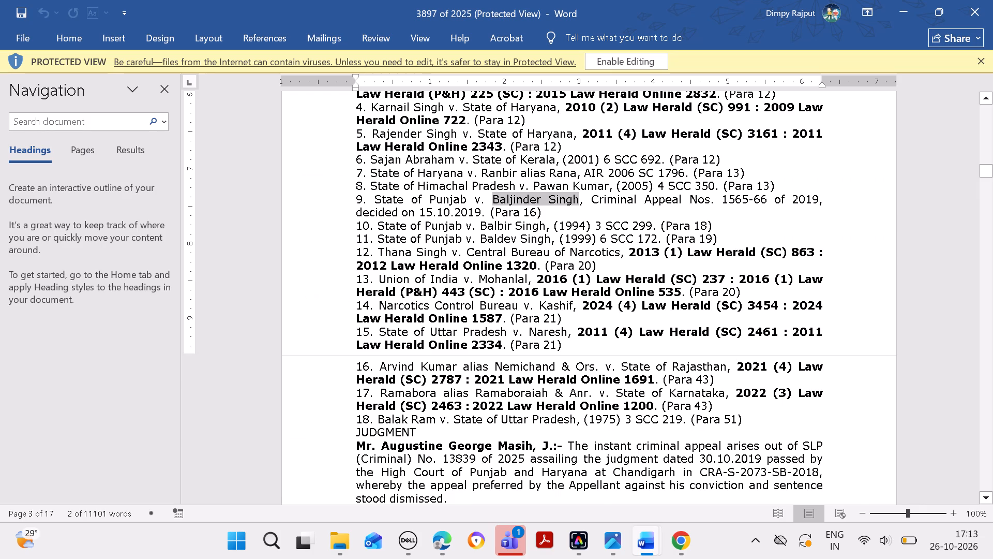
left_click_drag(377, 196, 446, 194)
key("ctrl+c")
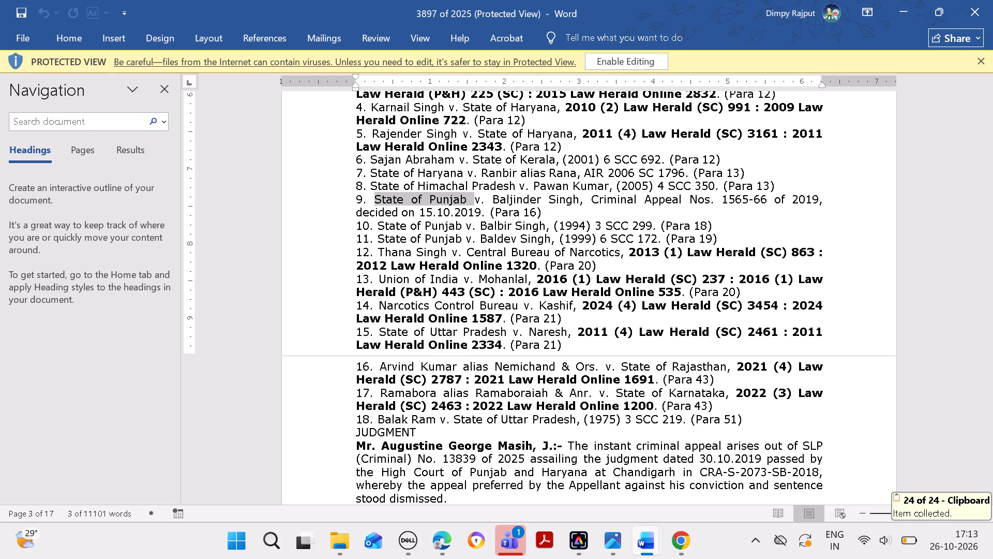
left_click(455, 535)
left_click_drag(349, 177, 349, 183)
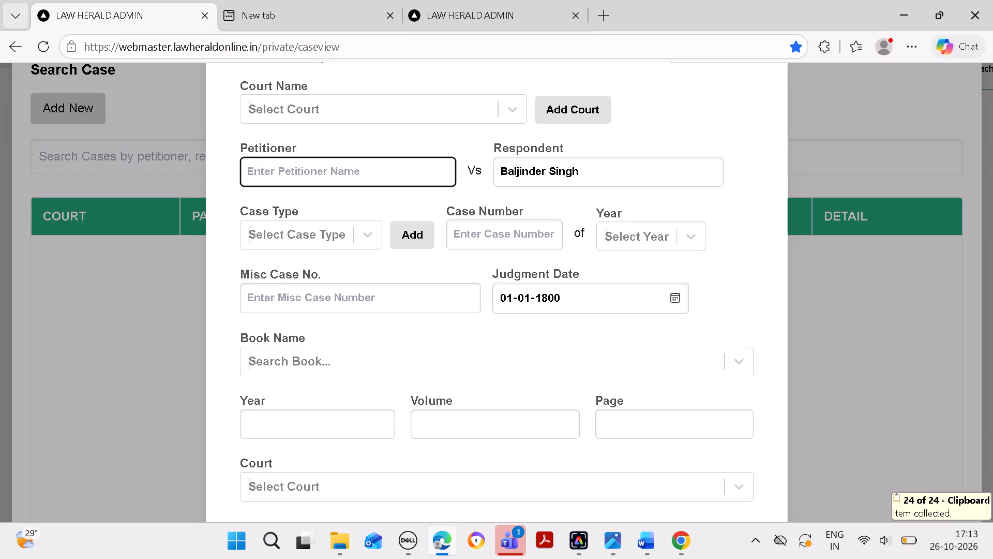
key("ctrl+v")
Set the new case's type to Criminal Appeal Nos., using the wording copied from entry 9 in the Word document.
left_click(651, 534)
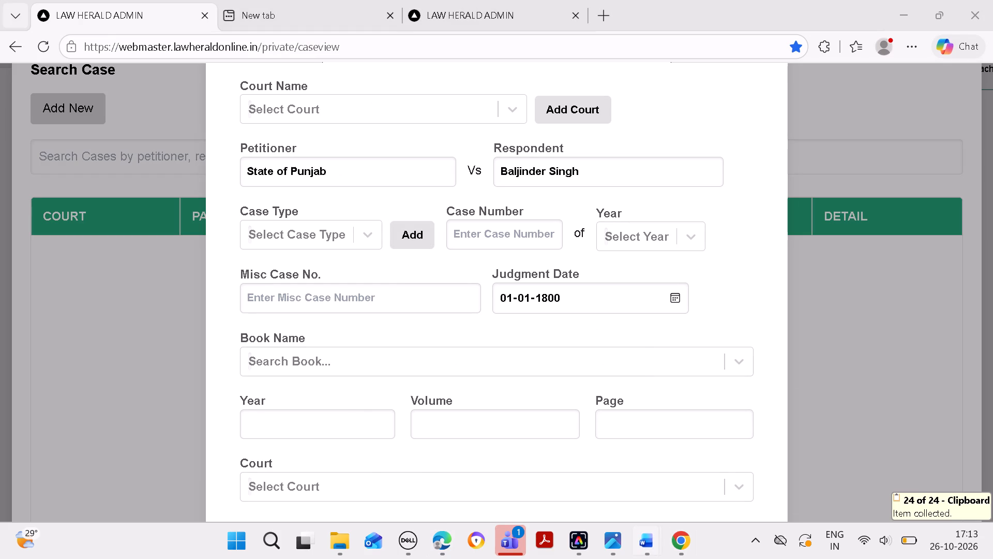
left_click(880, 454)
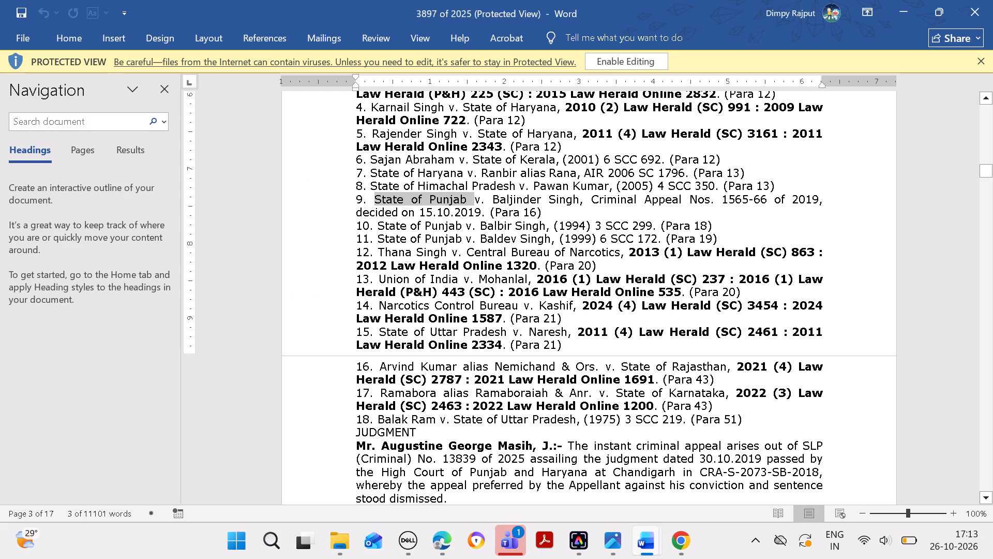
left_click_drag(593, 203, 689, 200)
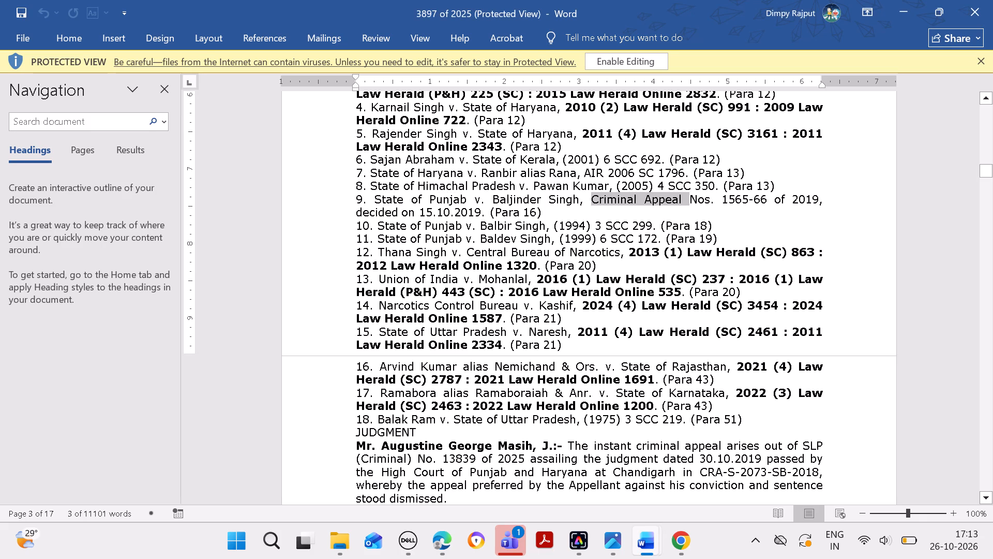
left_click_drag(689, 200, 714, 199)
key("ctrl+c")
left_click(456, 534)
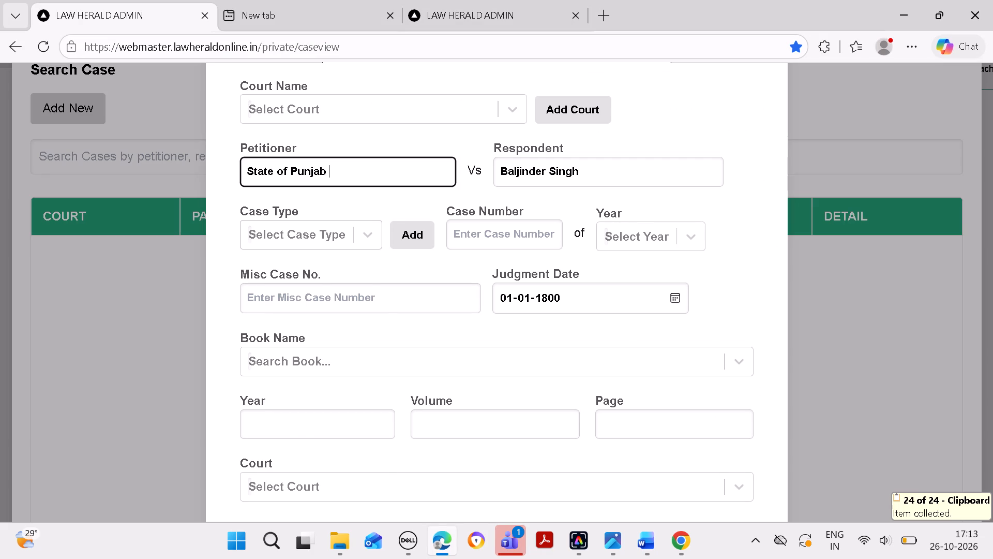
left_click(333, 232)
key("ctrl+v")
left_click(357, 282)
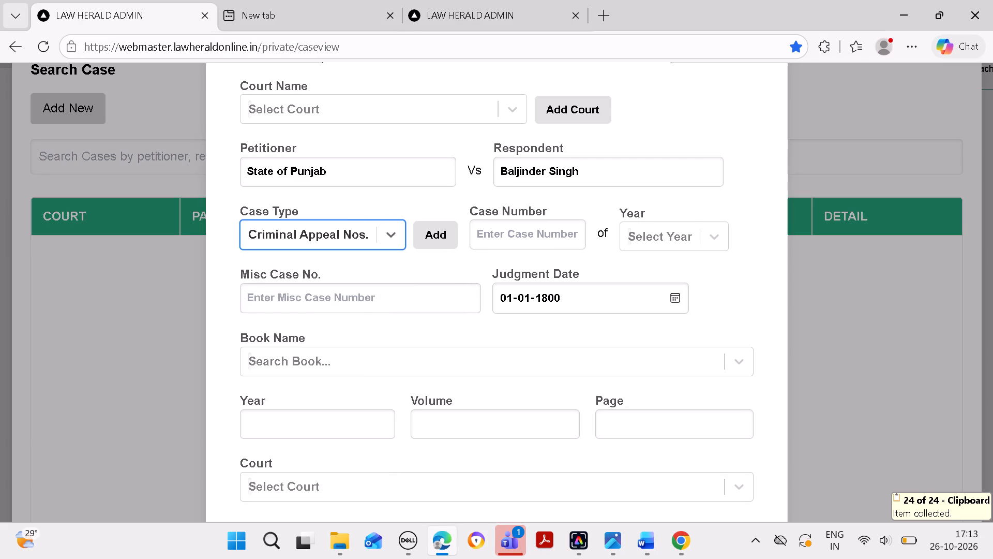
Set the new case's number to 1565-66, copied from entry 9 in the Word document.
left_click(656, 530)
left_click(913, 453)
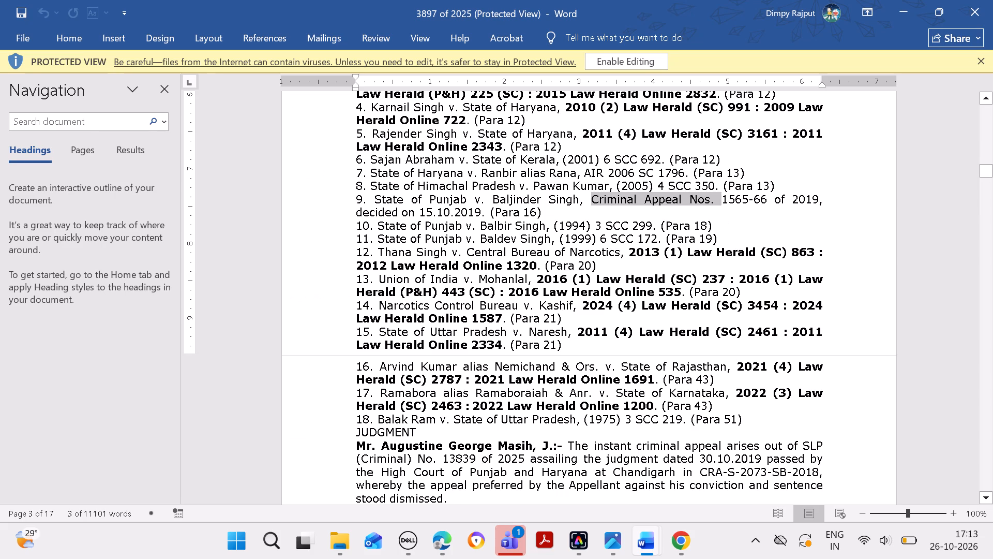
left_click_drag(721, 198, 751, 198)
left_click(738, 213)
left_click_drag(724, 198, 757, 193)
key("ctrl+c")
left_click(452, 548)
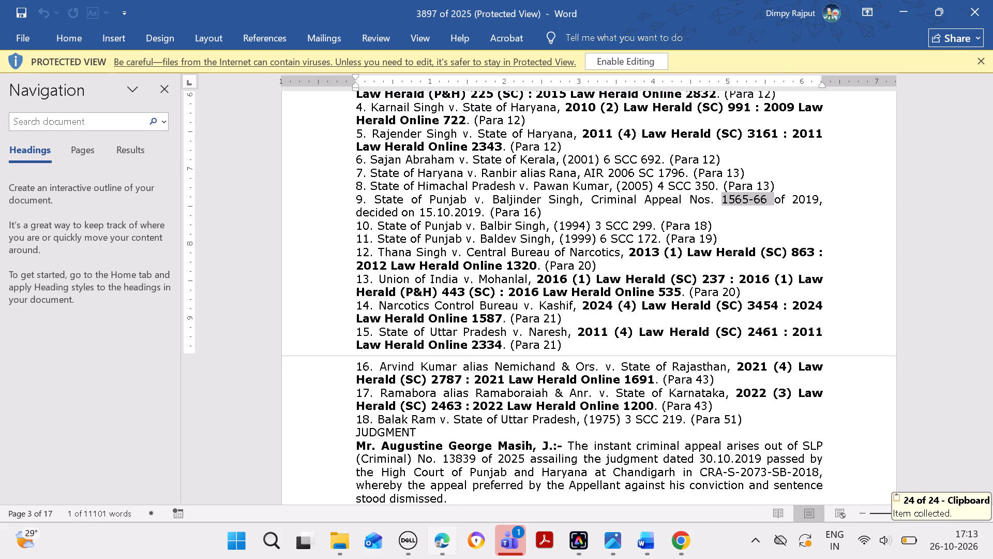
left_click(548, 234)
key("ctrl+v")
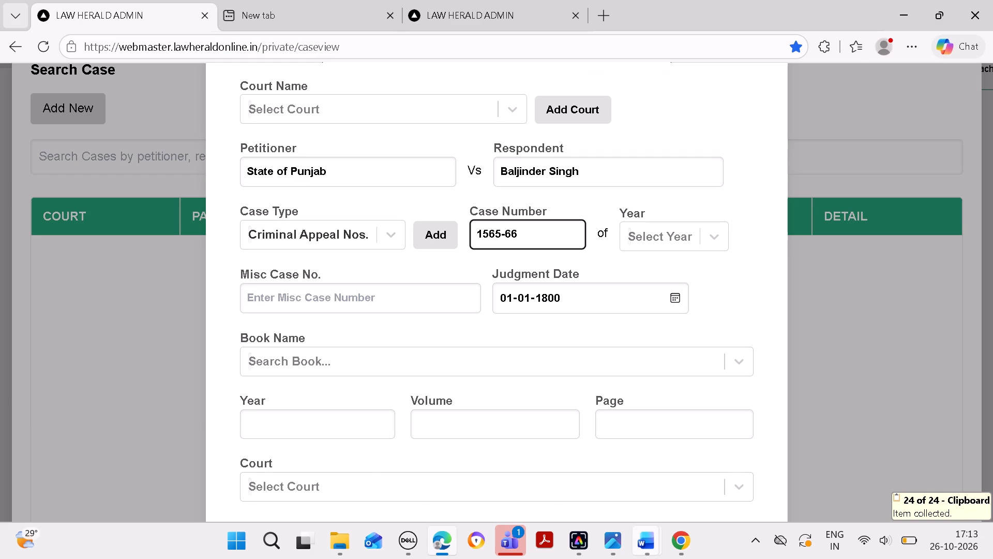
Set the new case's case-number year to 2019, copied from entry 9 in the Word document.
left_click(650, 539)
left_click(852, 474)
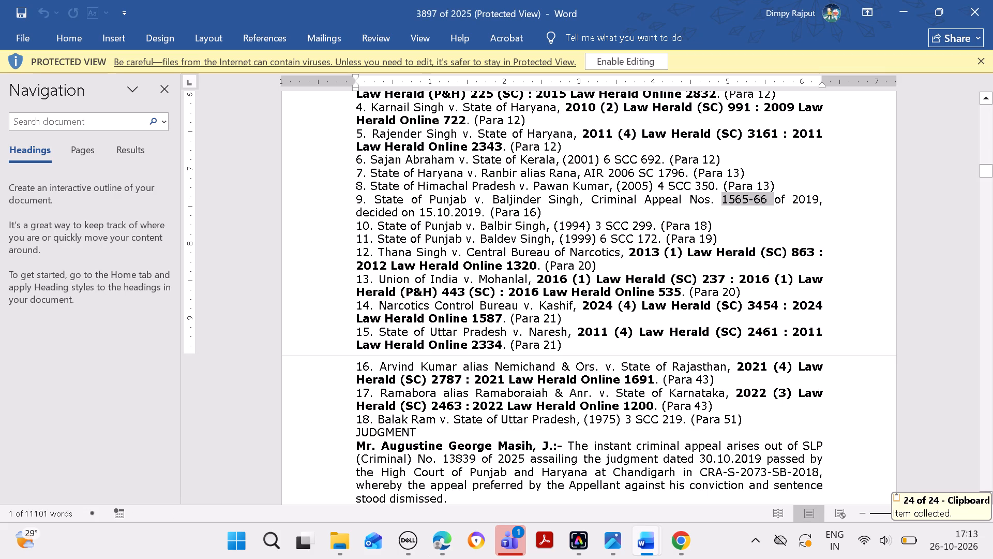
left_click_drag(792, 207, 804, 201)
left_click(804, 203)
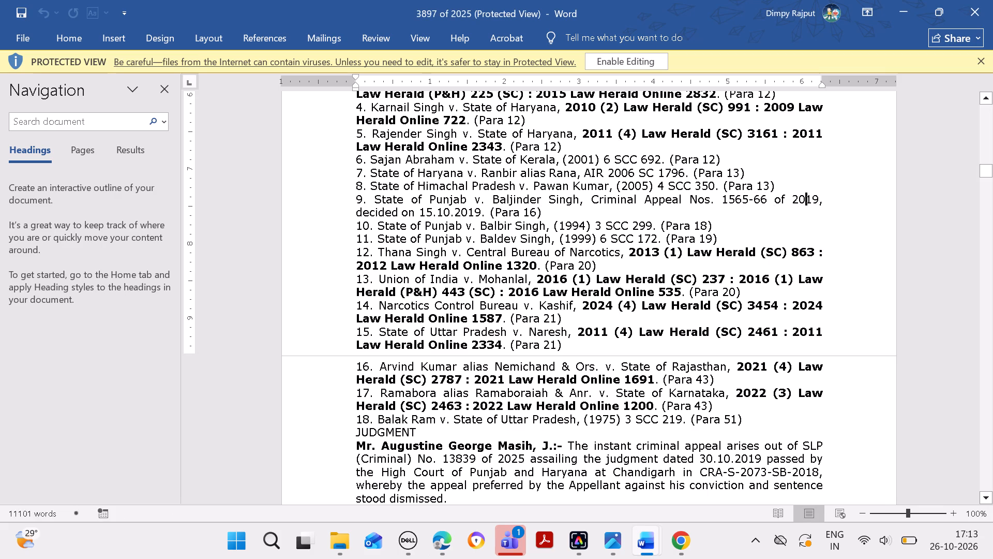
left_click_drag(789, 201, 809, 196)
left_click(809, 207)
left_click_drag(791, 197, 820, 197)
key("ctrl+c")
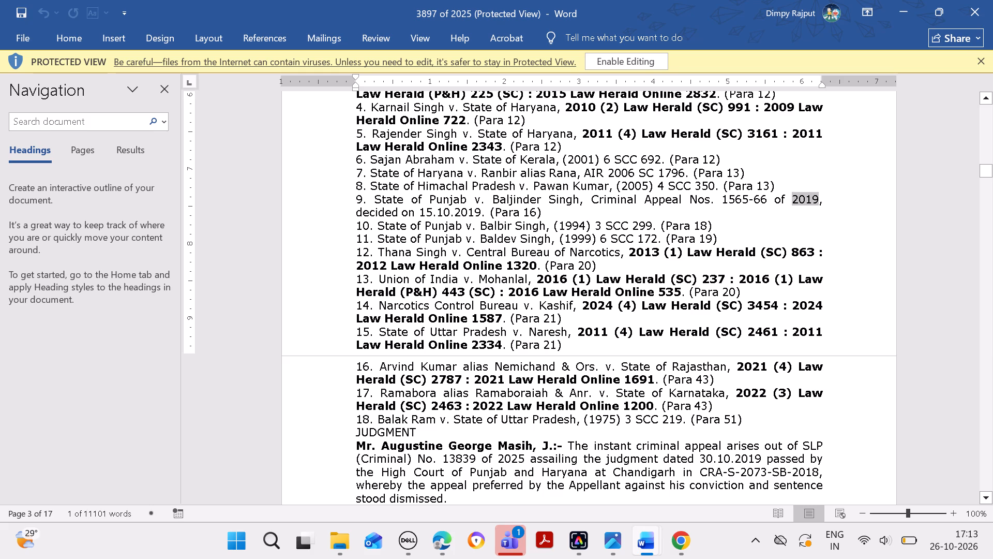
left_click(432, 546)
left_click(663, 234)
key("ctrl+v")
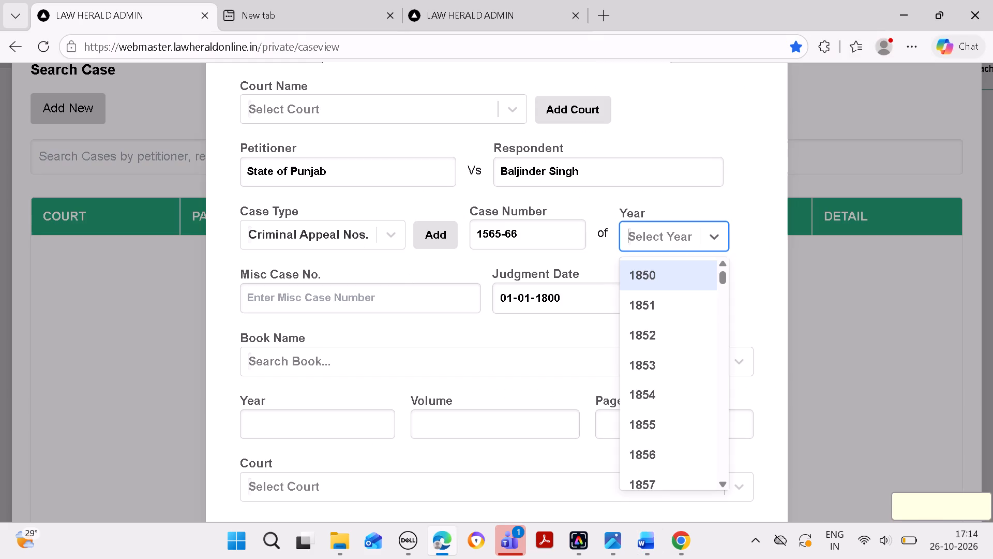
left_click(653, 277)
Check entry 9's decision date in the Word document and set the new case's judgment date to 15-10-2019.
left_click(650, 538)
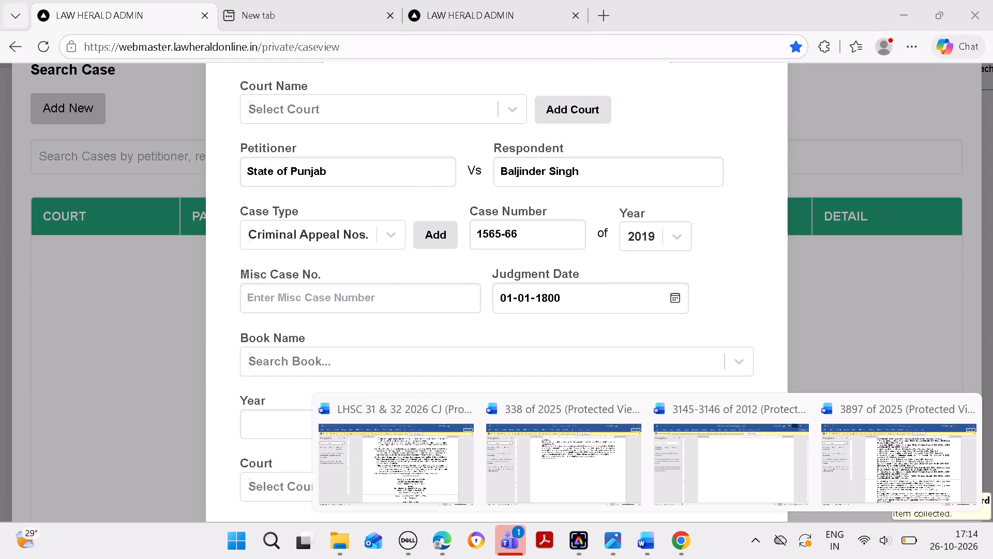
left_click(852, 462)
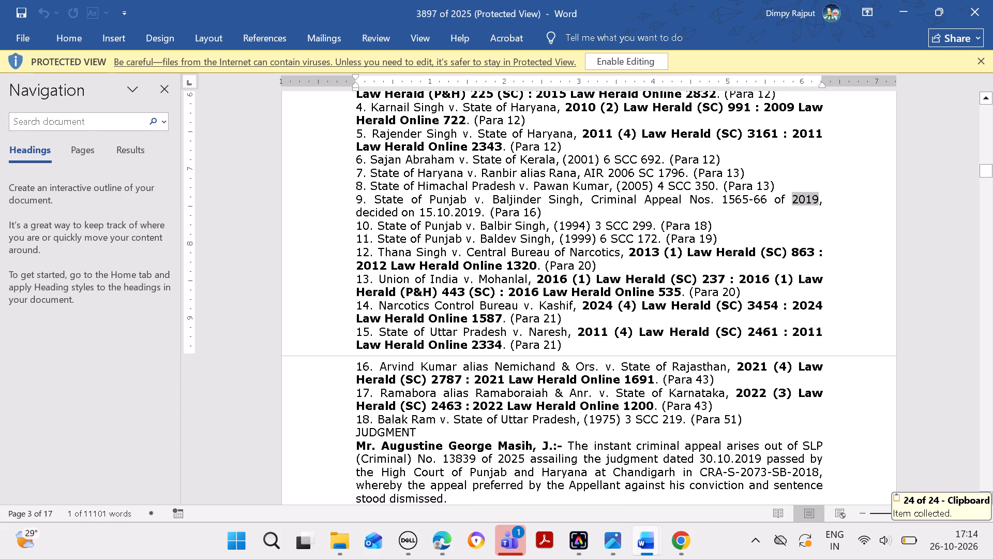
left_click(452, 537)
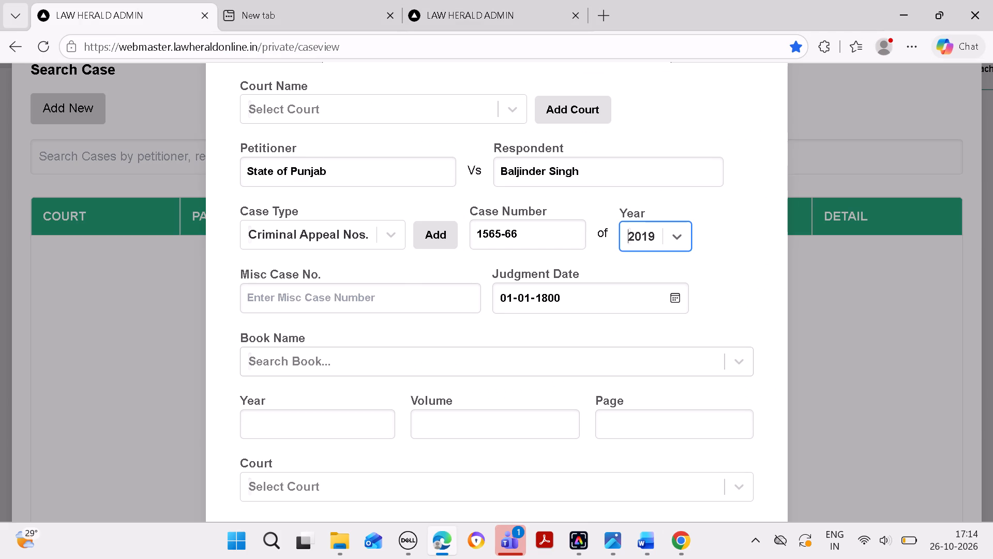
left_click(501, 301)
key("1")
key("5")
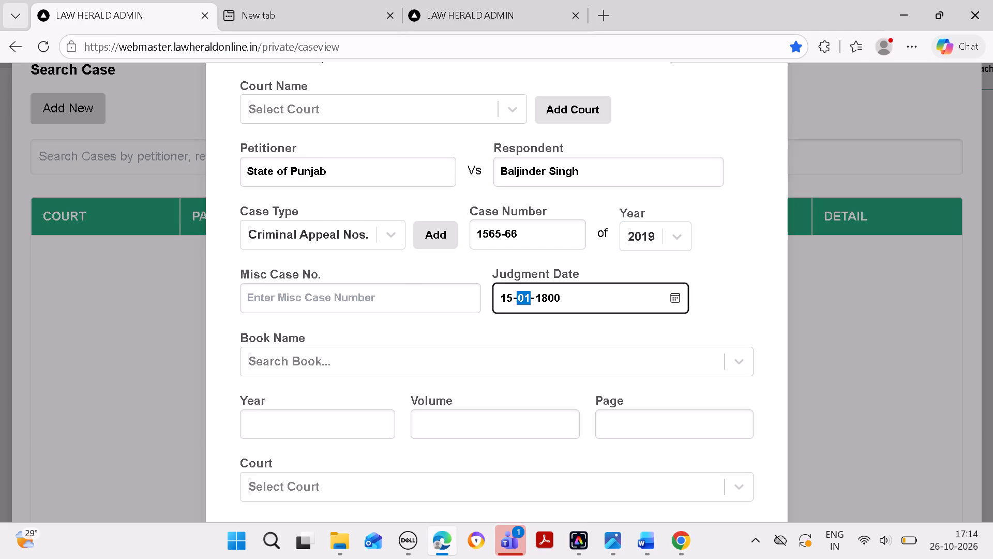
key("1")
key("0")
type("20")
key("1")
key("9")
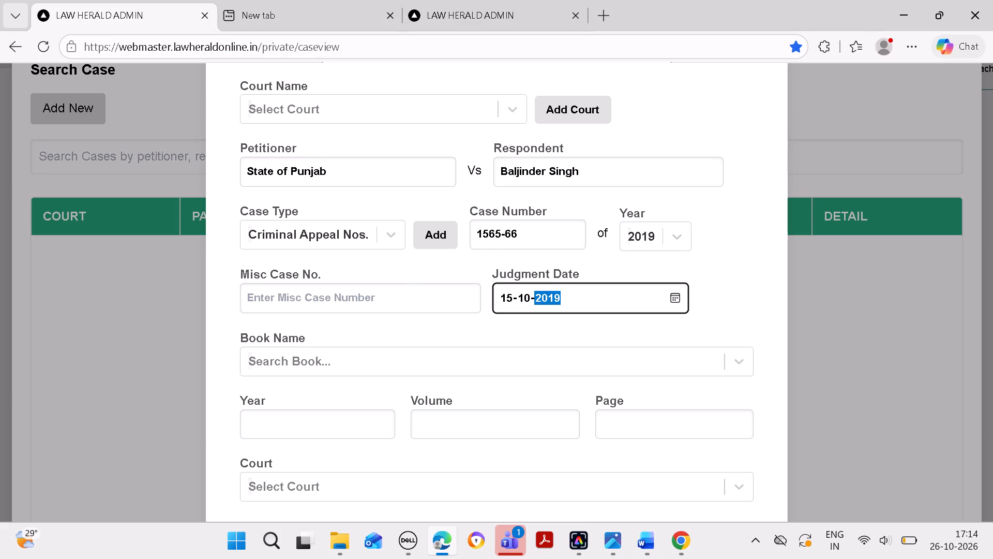
left_click(732, 281)
Fill the new case's citation year, volume and page with a hyphen (-) each.
left_click(324, 429)
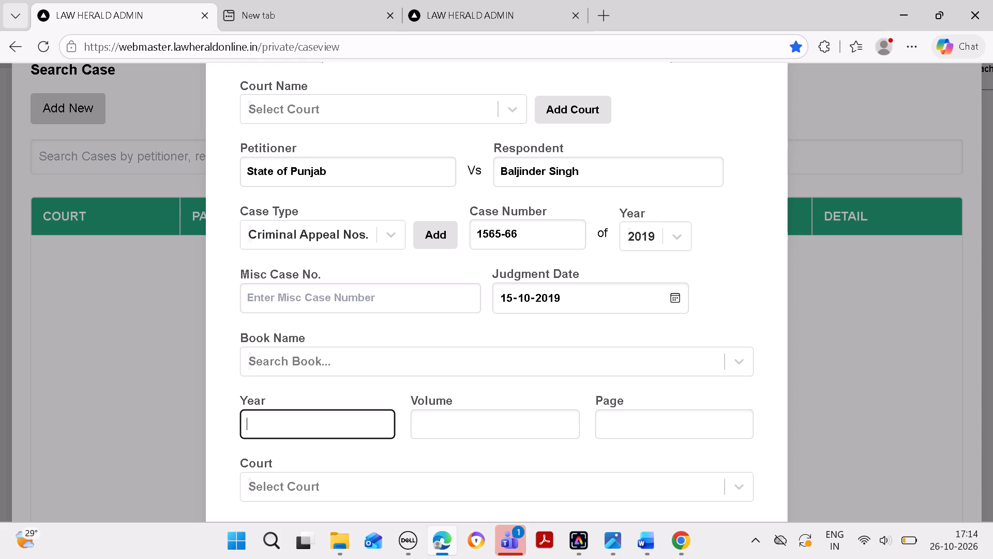
key("minus")
left_click(553, 411)
key("minus")
left_click(618, 420)
key("minus")
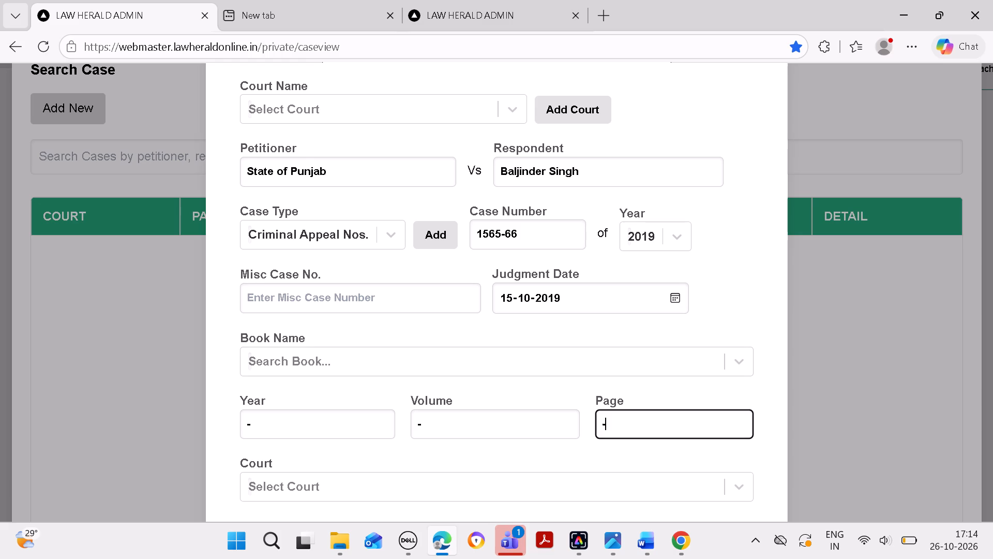
Choose the blank court ( ) for the new case's citation, then save the case so it is attached to the record.
left_click(614, 470)
left_click(617, 482)
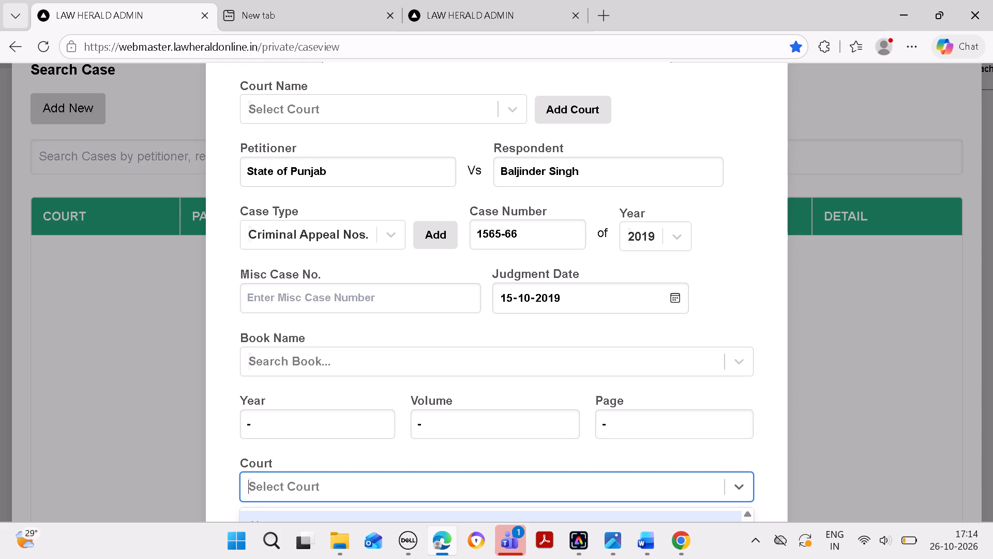
left_click(620, 513)
left_click(652, 541)
left_click(884, 502)
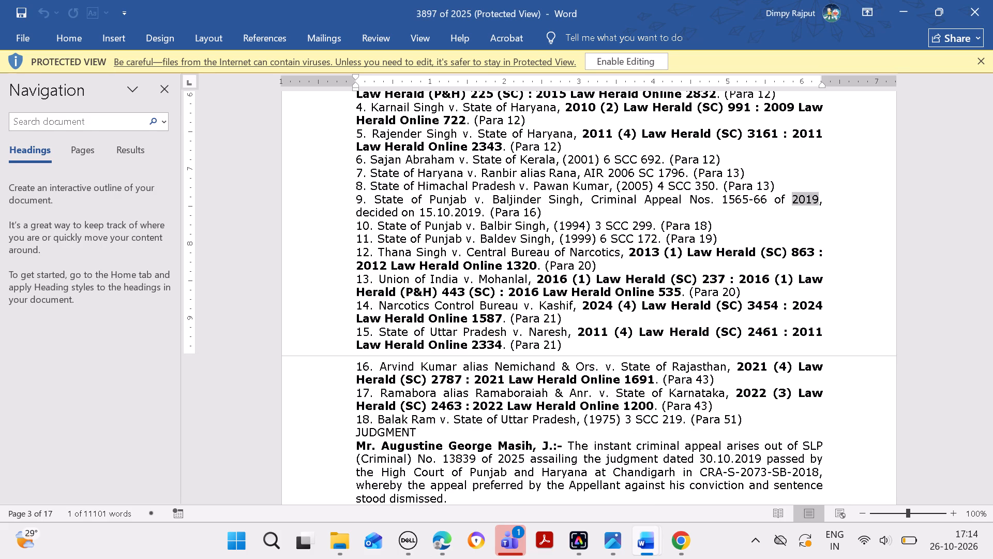
left_click(441, 549)
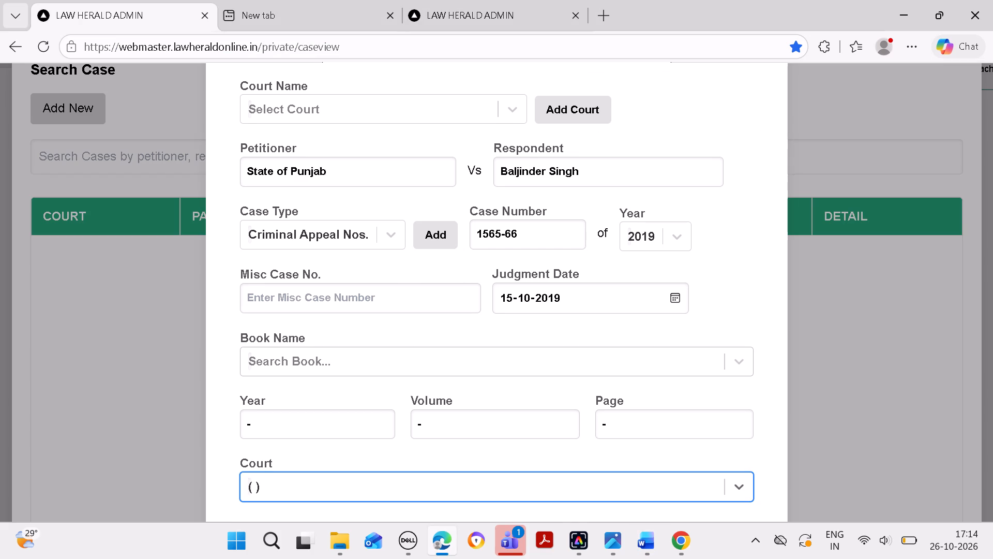
key("Return")
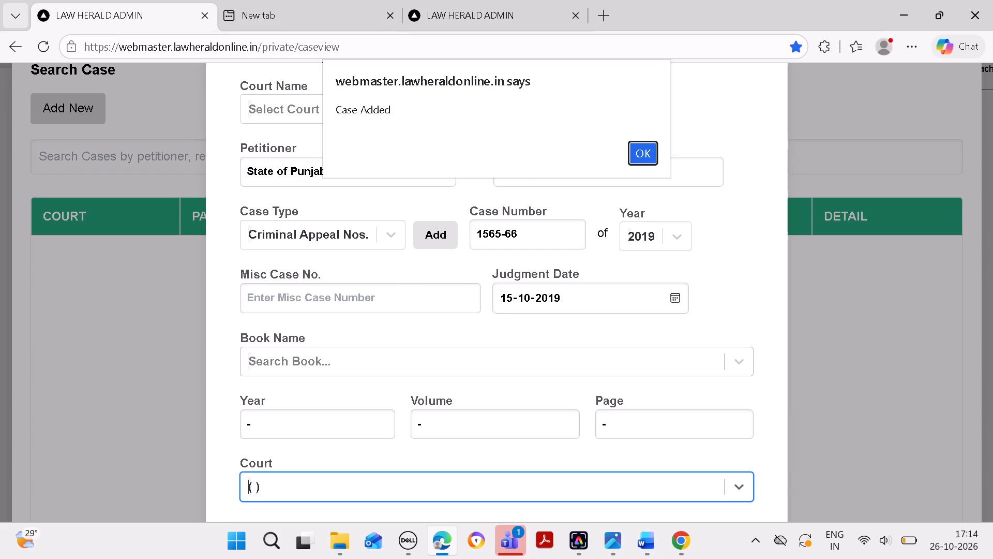
left_click(630, 149)
left_click(648, 154)
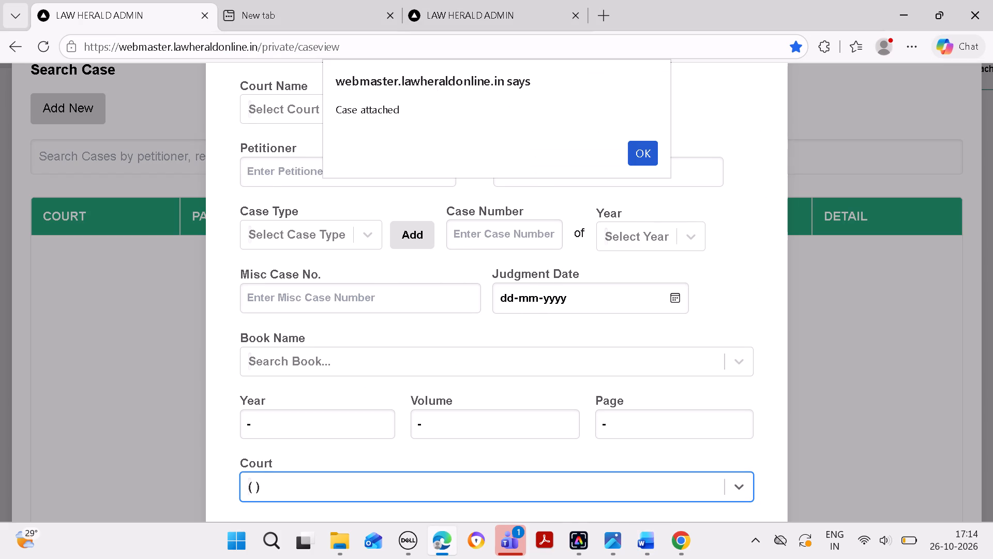
left_click(638, 163)
scroll(629, 274, "down", 8)
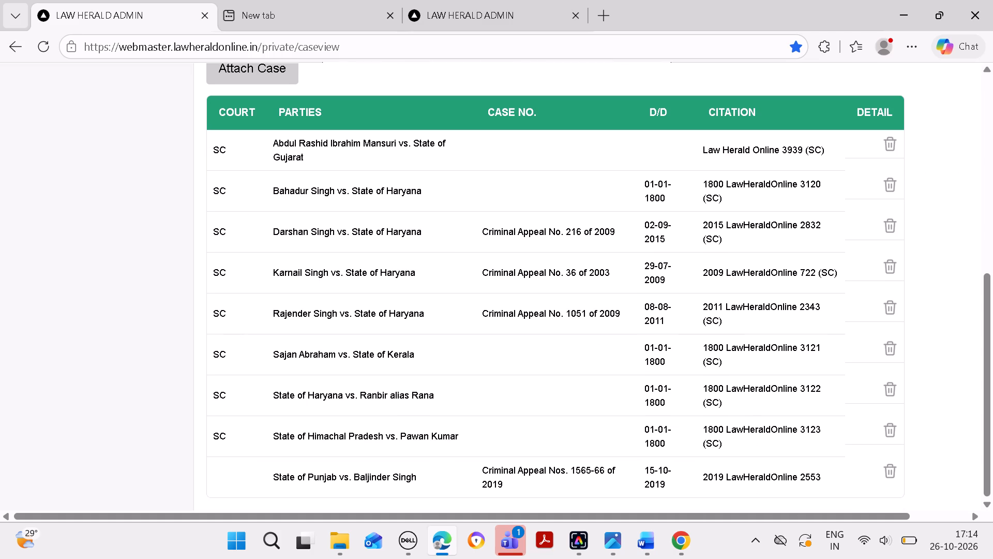
Search the attachable cases by petitioner State of Punjab, copied from entry 10 in the Word document.
left_click(651, 534)
left_click(881, 467)
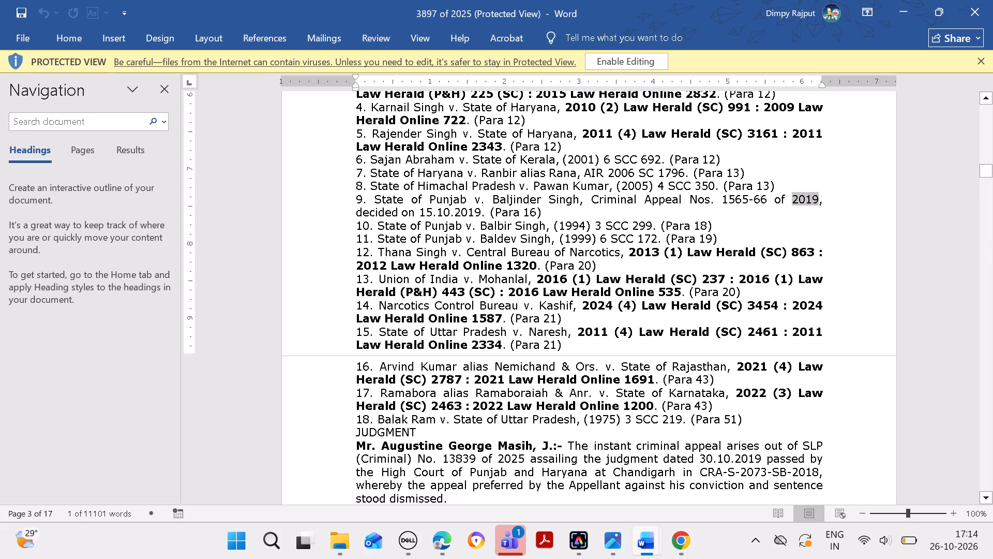
left_click_drag(377, 226, 447, 224)
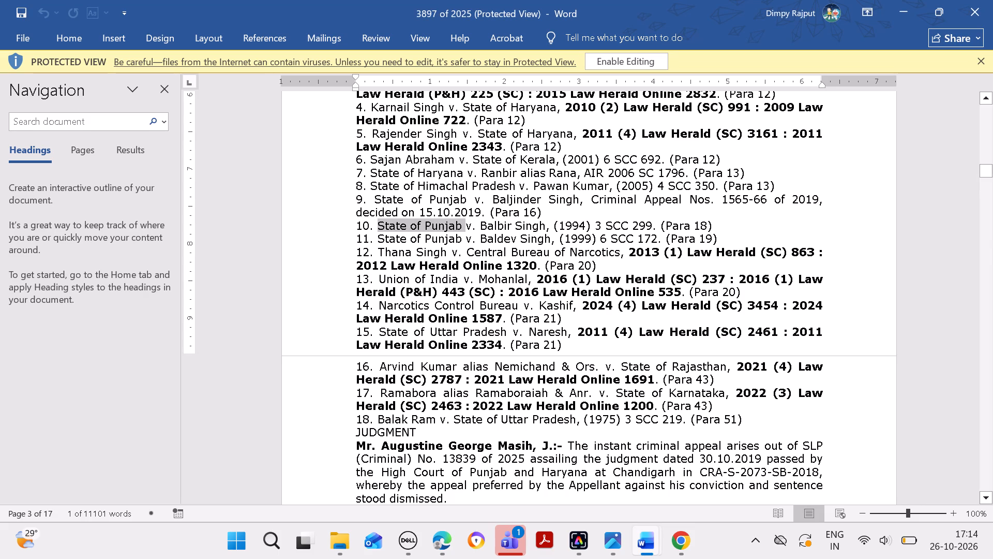
key("ctrl+c")
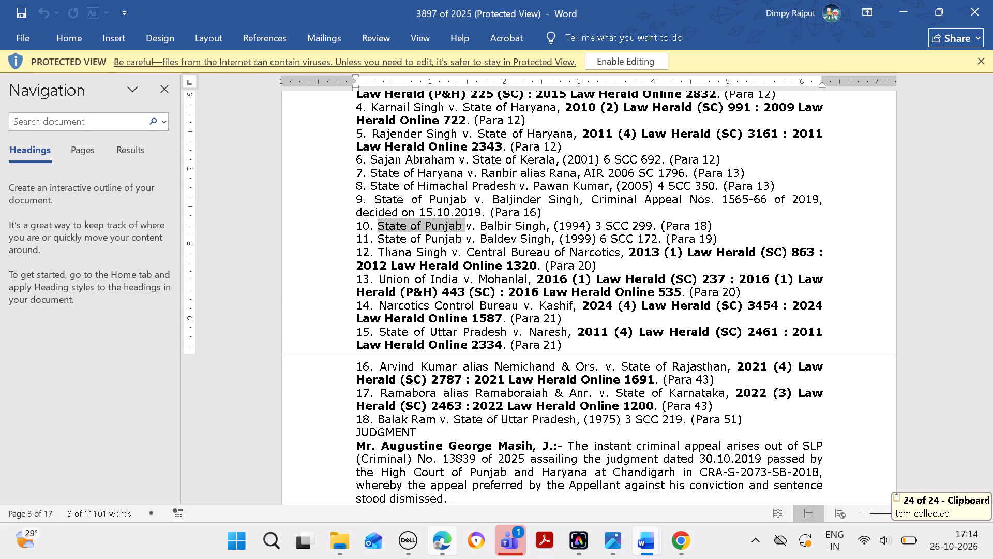
left_click(452, 537)
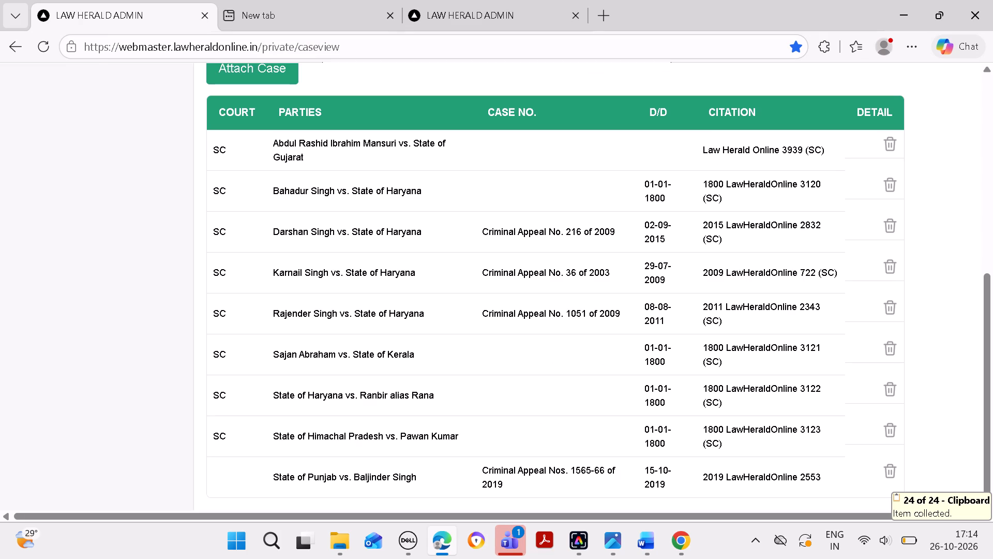
left_click(274, 72)
left_click_drag(454, 165, 307, 159)
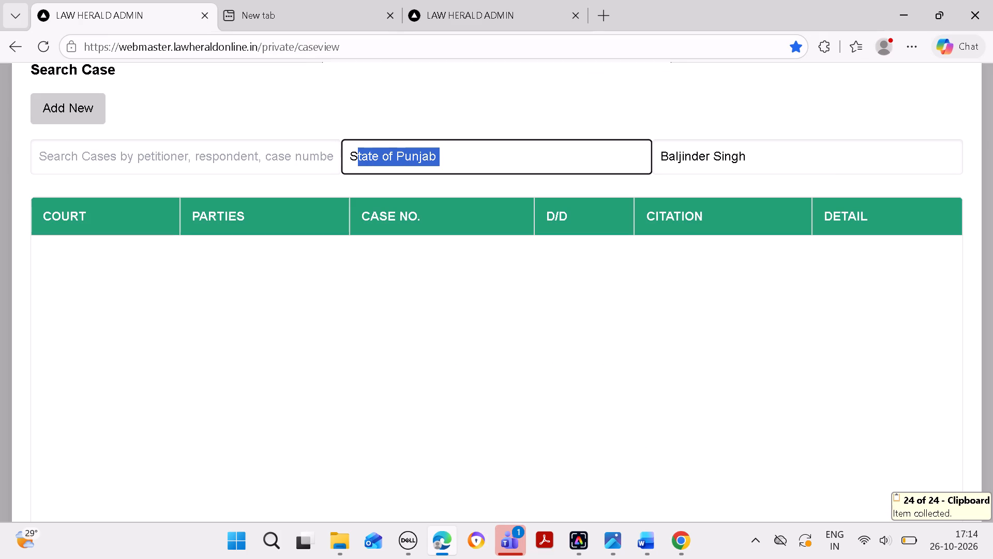
key("BackSpace")
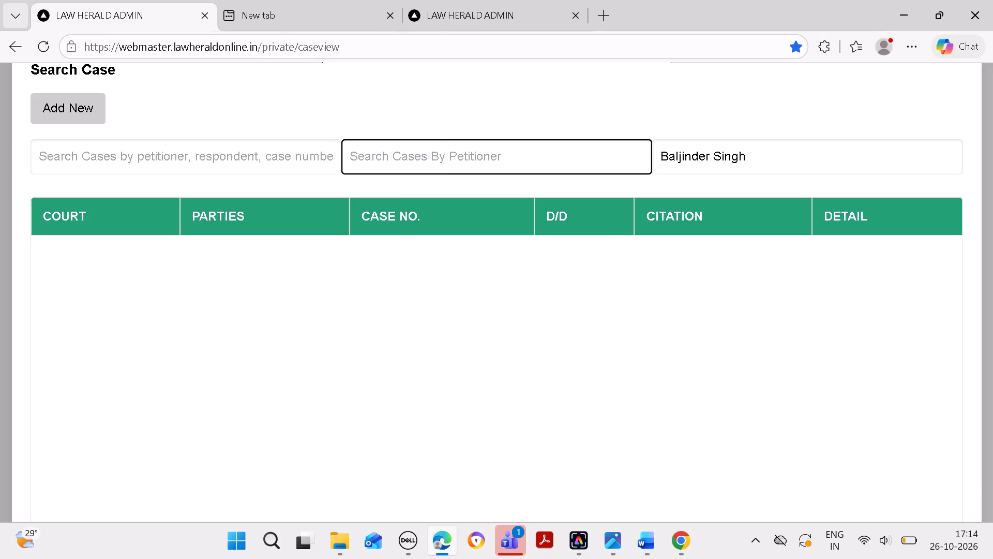
key("ctrl+v")
Narrow the case search with entry 10's respondent name, copied from the Word document in place of the previous respondent.
left_click_drag(810, 154, 818, 121, "ctrl")
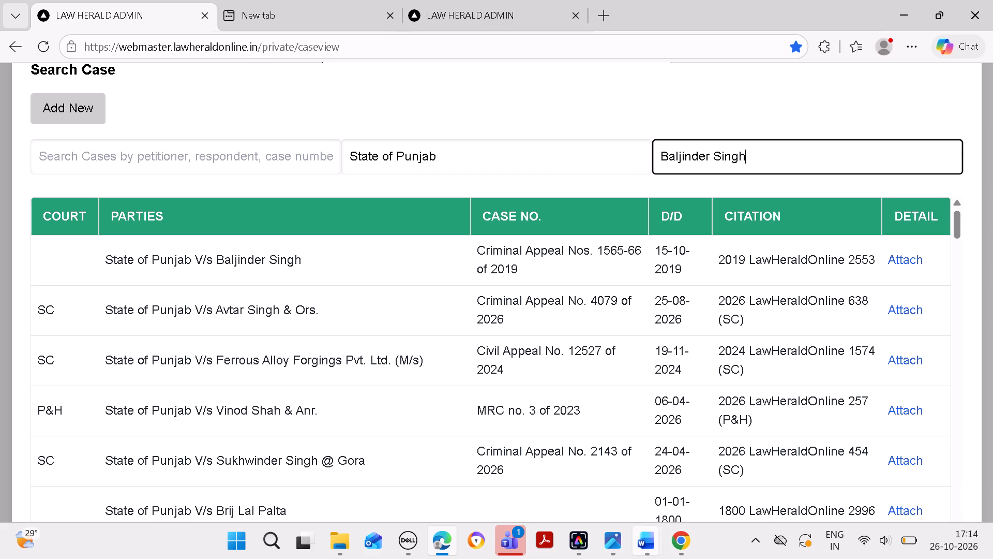
left_click(638, 543)
left_click(836, 458)
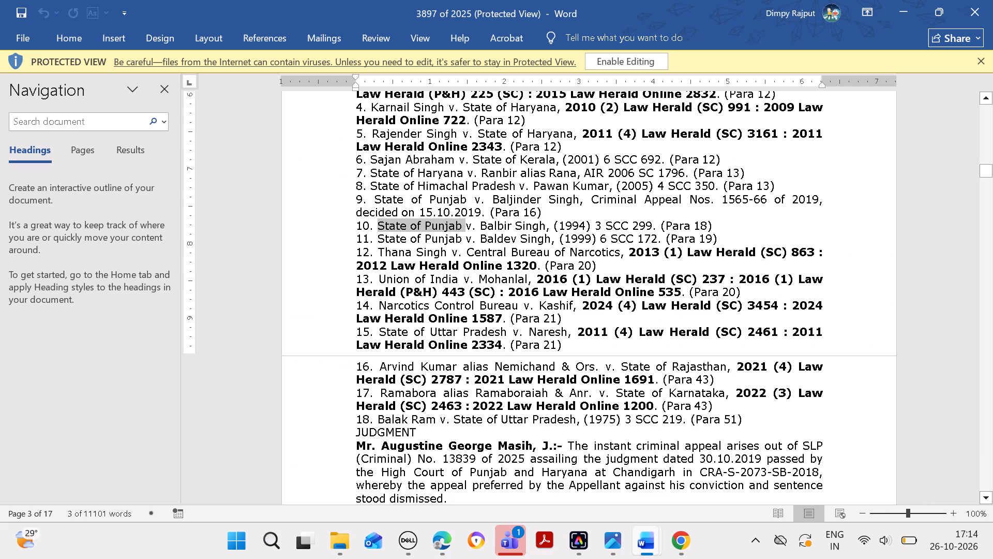
left_click_drag(480, 222, 489, 222)
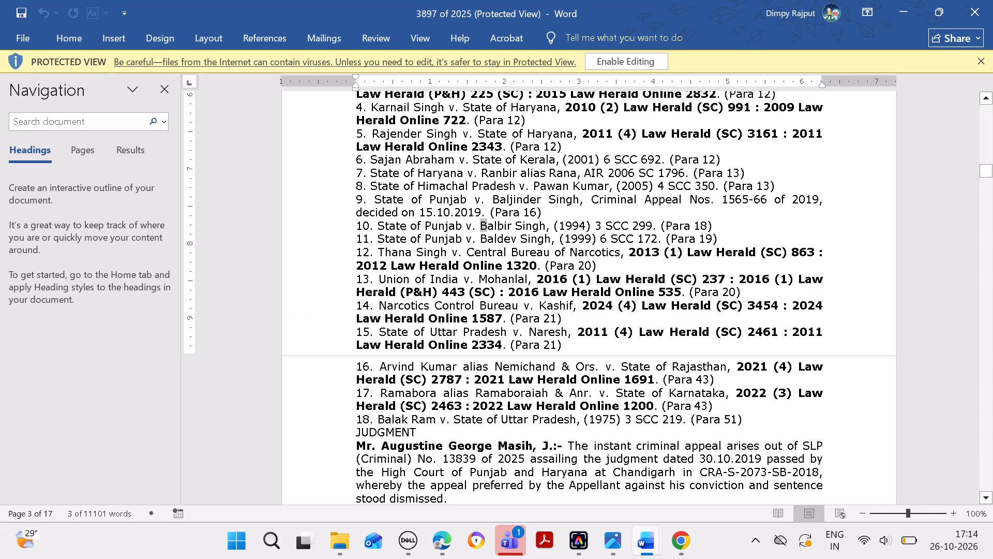
left_click_drag(489, 222, 534, 220)
key("ctrl+c")
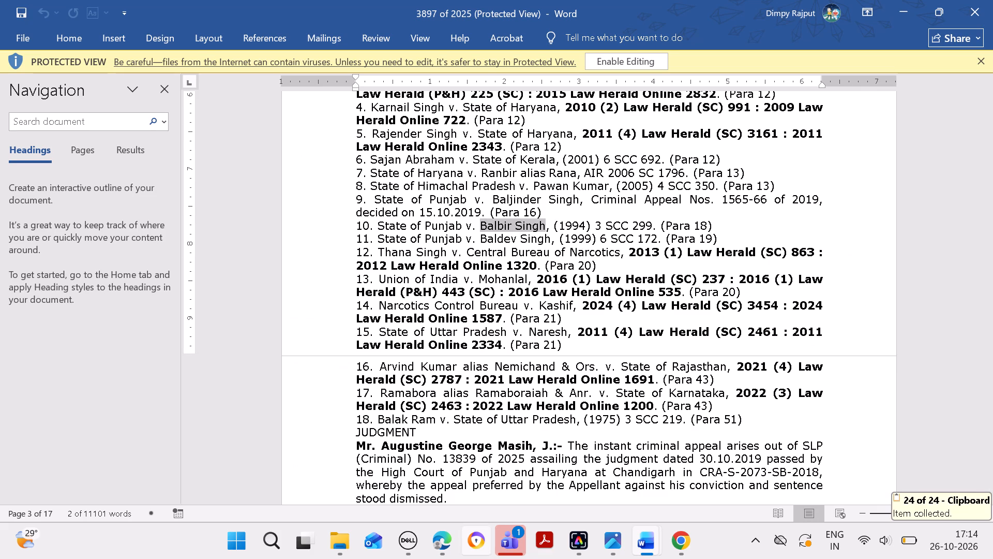
left_click(455, 535)
left_click(447, 532)
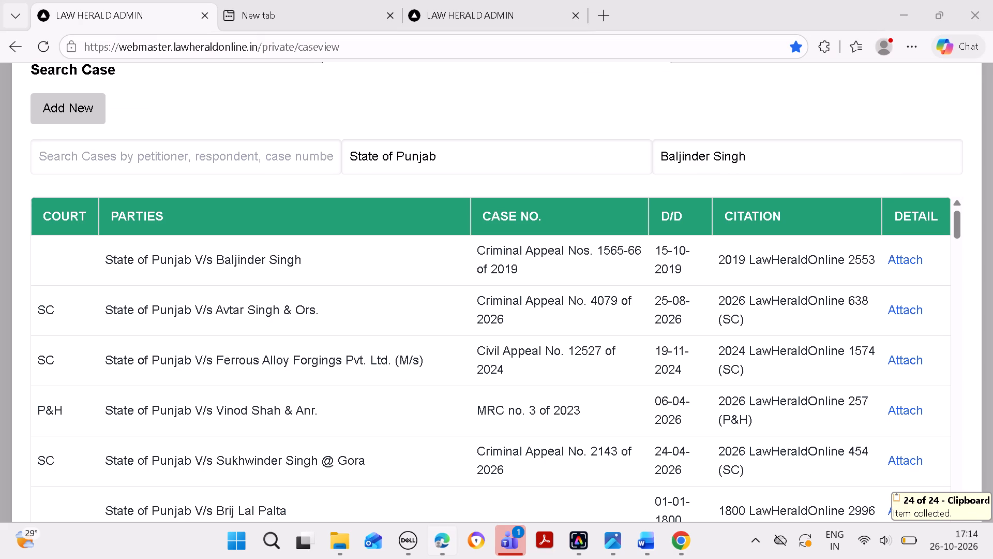
left_click_drag(777, 164, 608, 184)
key("BackSpace")
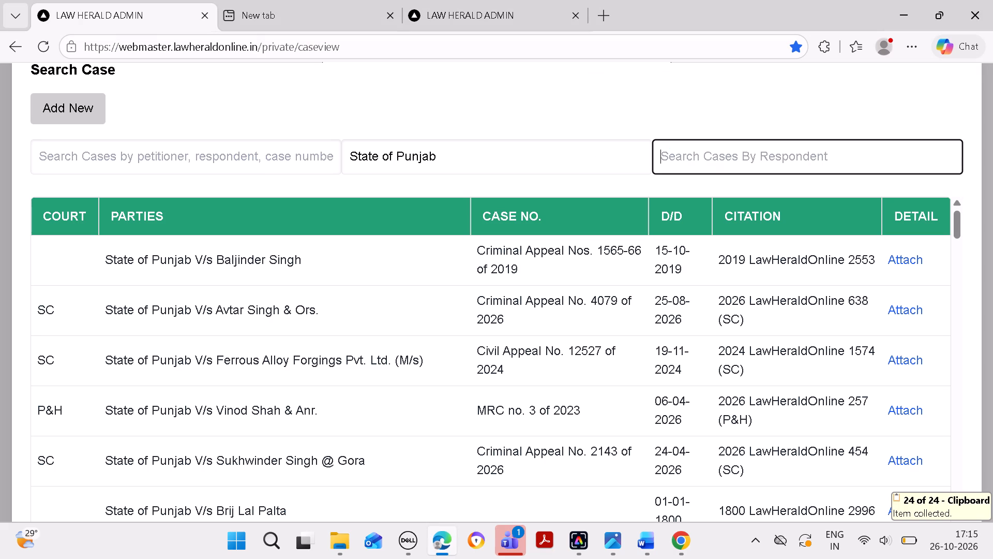
key("ctrl+v")
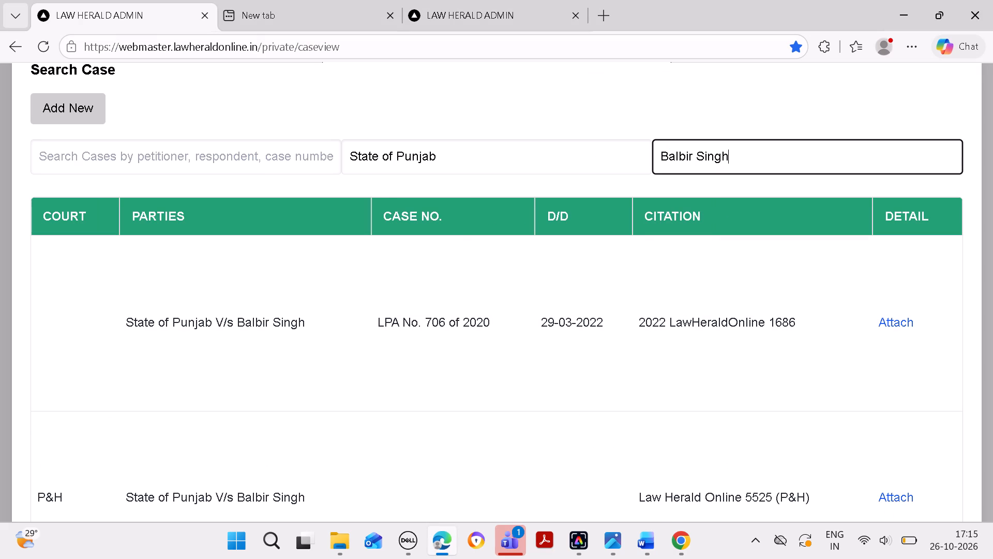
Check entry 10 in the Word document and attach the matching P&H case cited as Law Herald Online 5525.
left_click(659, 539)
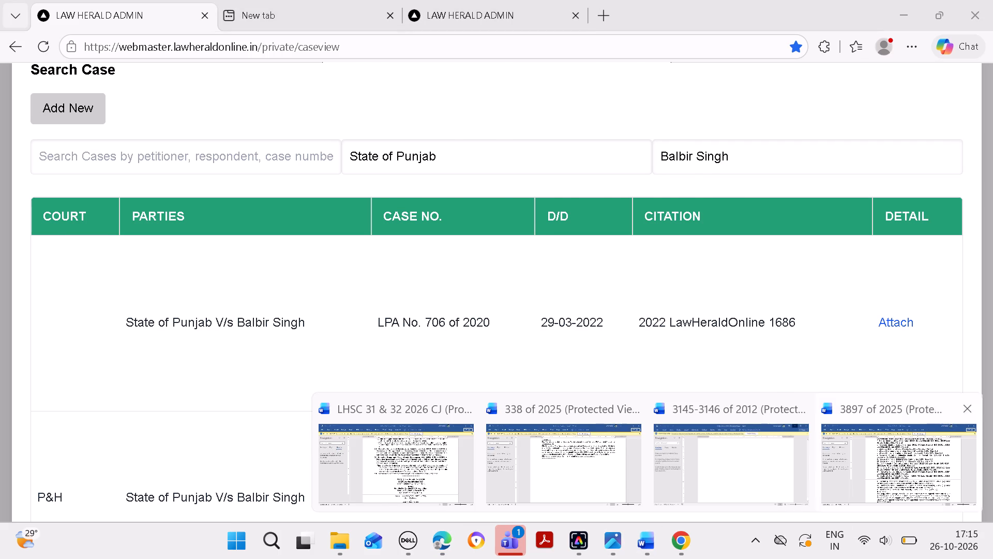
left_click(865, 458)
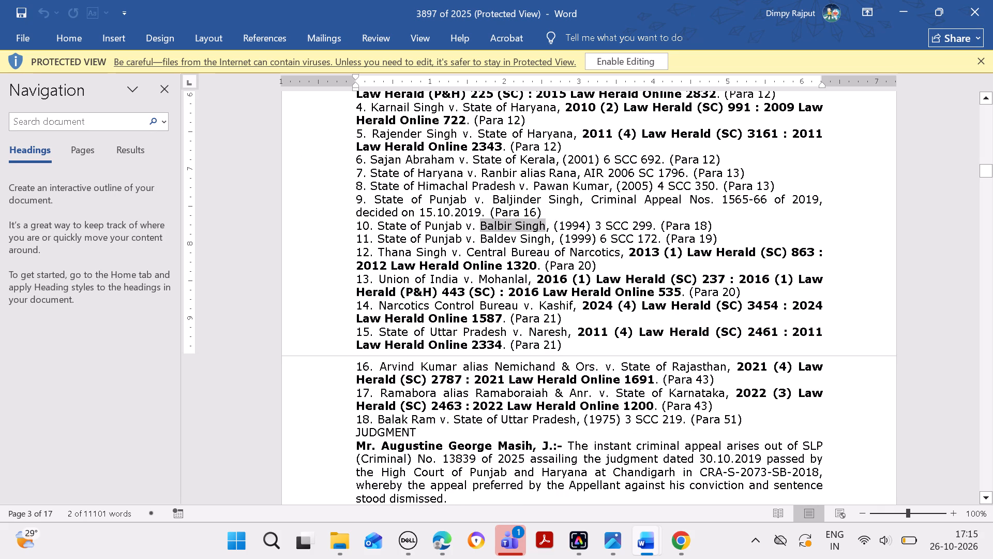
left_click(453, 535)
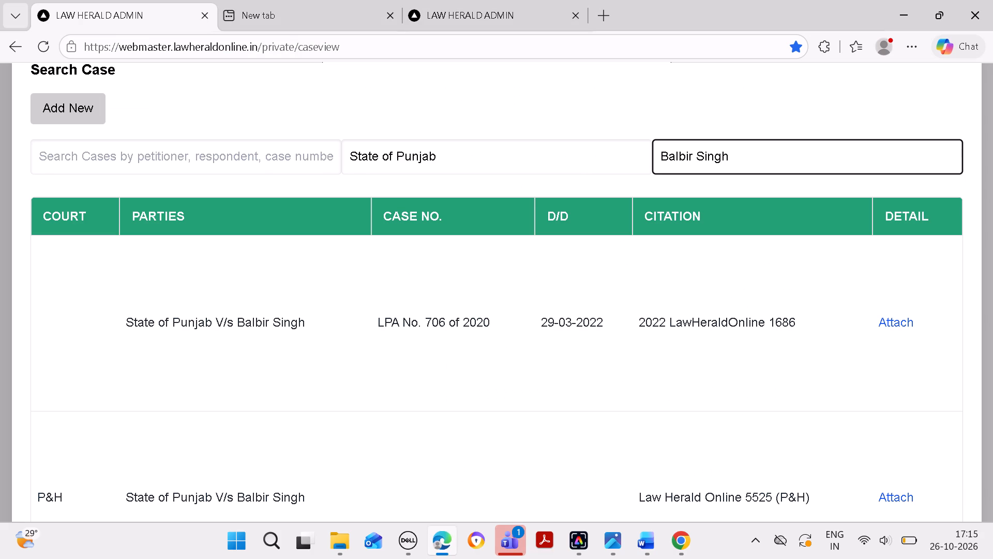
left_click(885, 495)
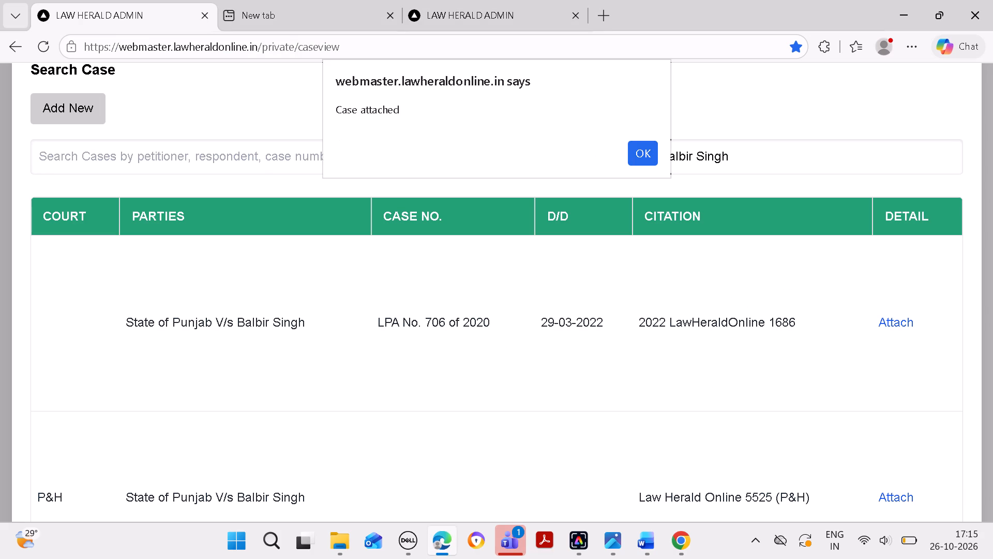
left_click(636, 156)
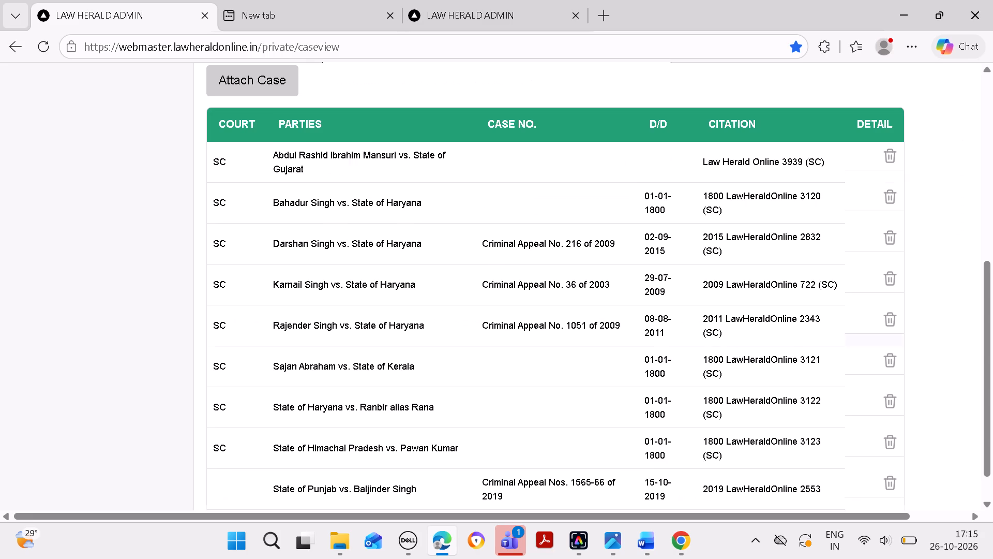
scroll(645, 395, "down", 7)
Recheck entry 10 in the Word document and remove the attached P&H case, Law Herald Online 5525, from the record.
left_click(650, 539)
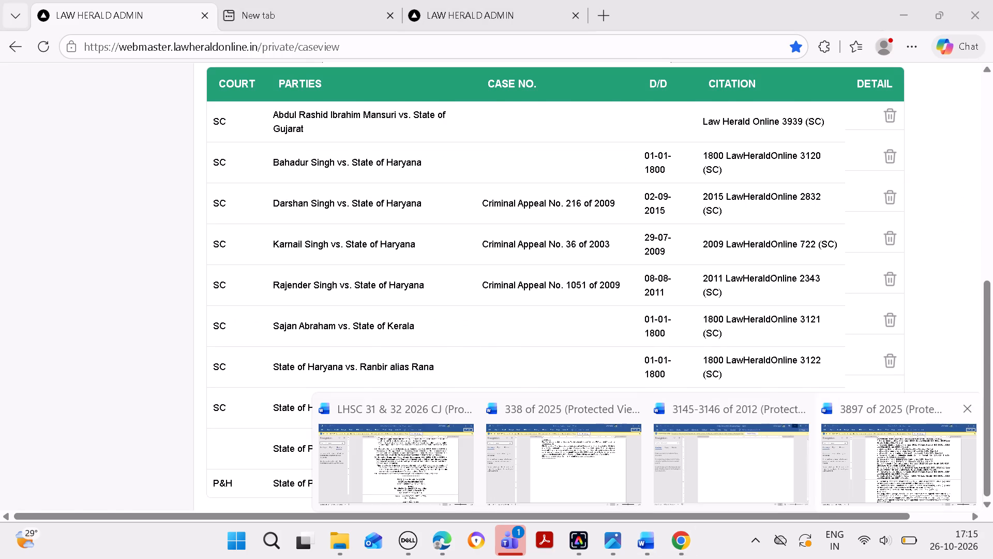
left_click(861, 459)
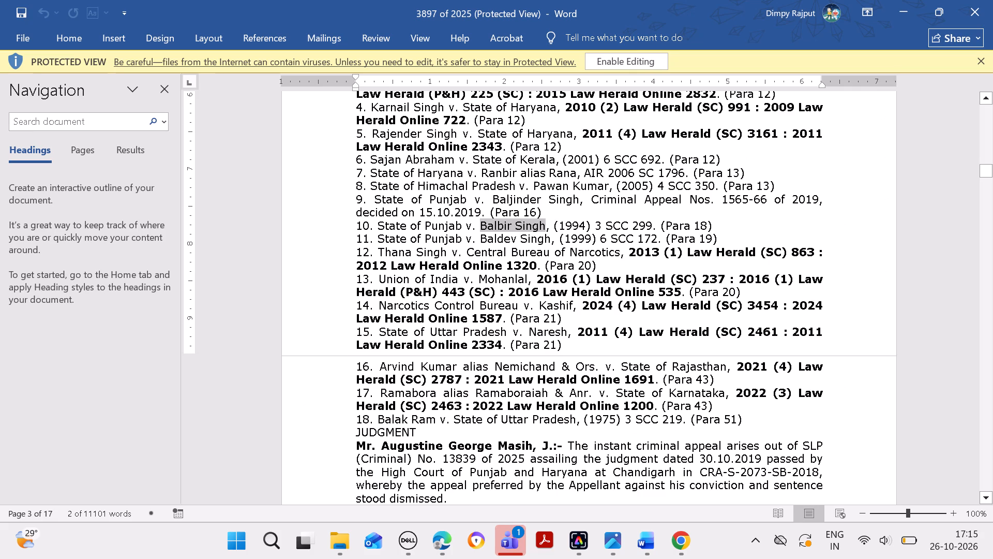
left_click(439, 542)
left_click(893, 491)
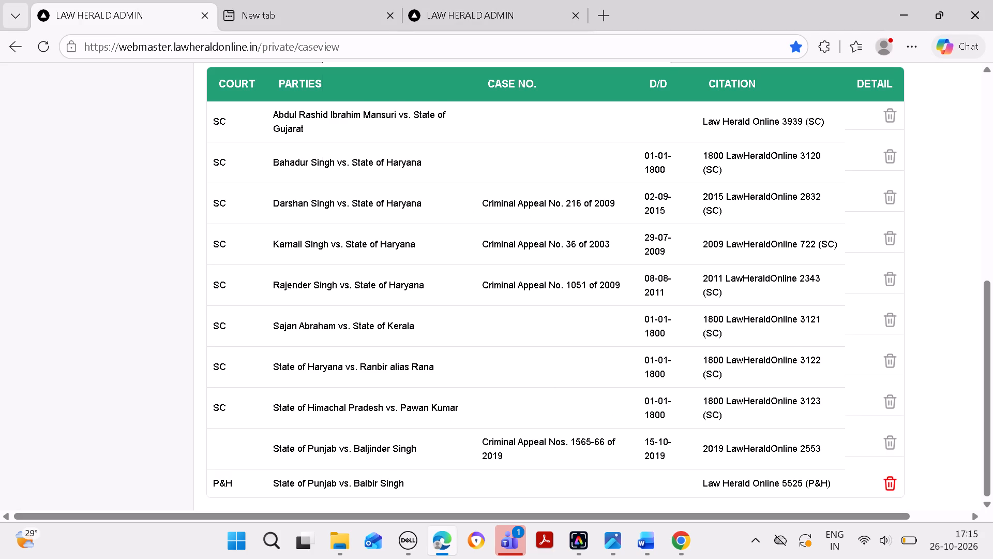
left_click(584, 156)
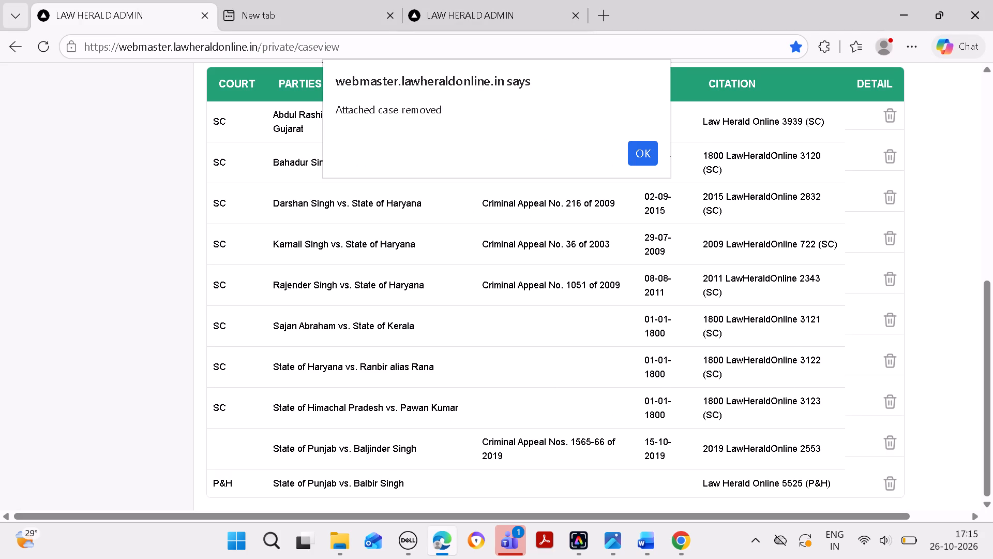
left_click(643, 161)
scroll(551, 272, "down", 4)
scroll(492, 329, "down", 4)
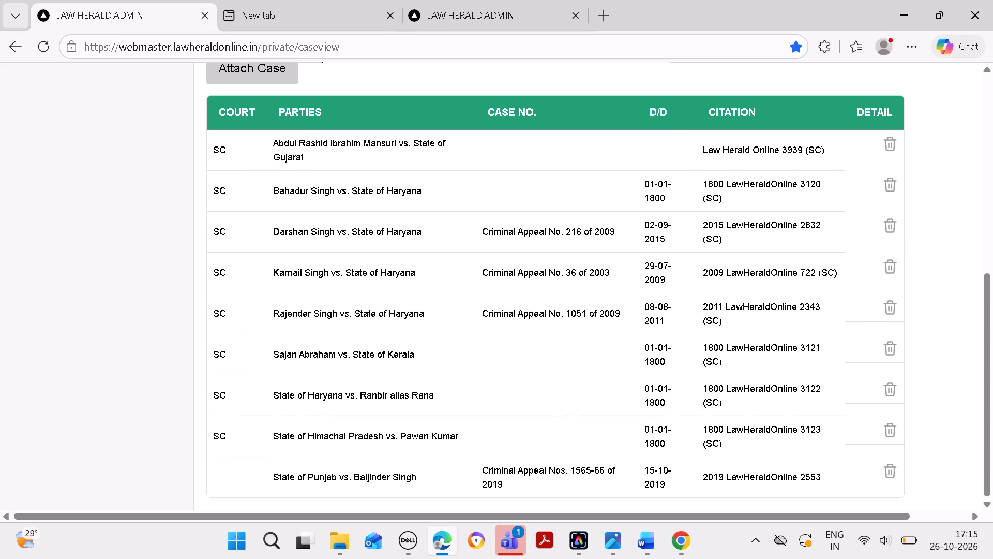
Recheck entry 10 against the case search, start a new case for it and fill in the copied respondent name.
left_click(258, 79)
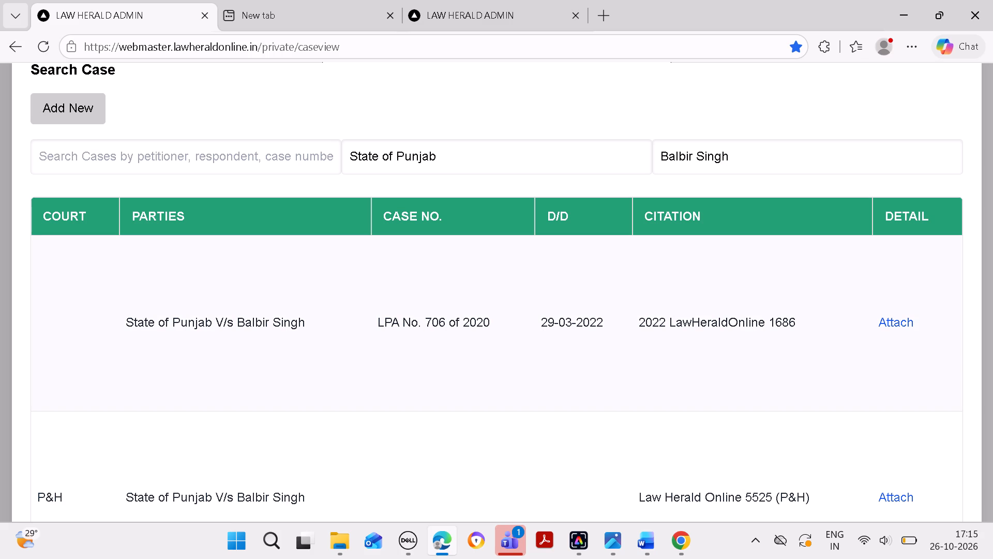
left_click(647, 543)
left_click(867, 452)
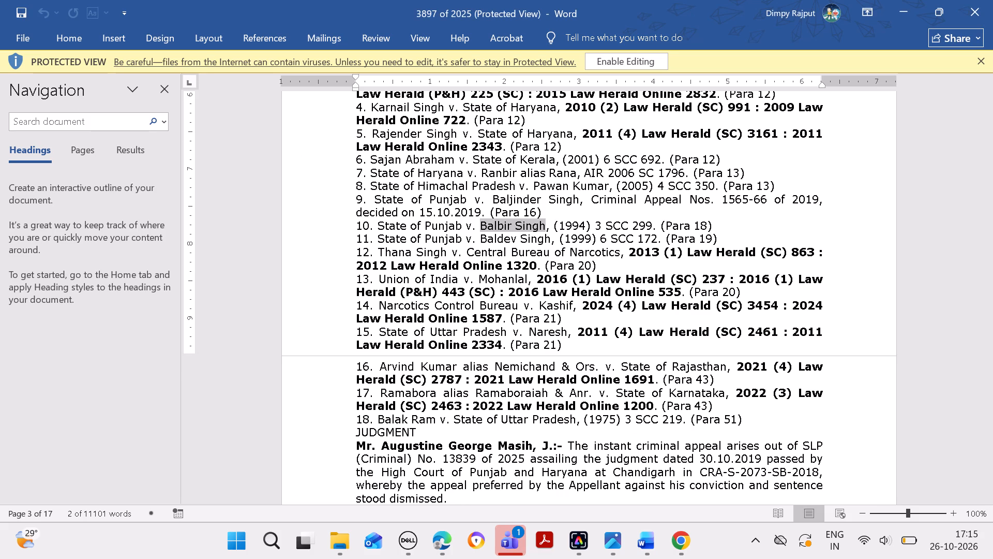
left_click(437, 547)
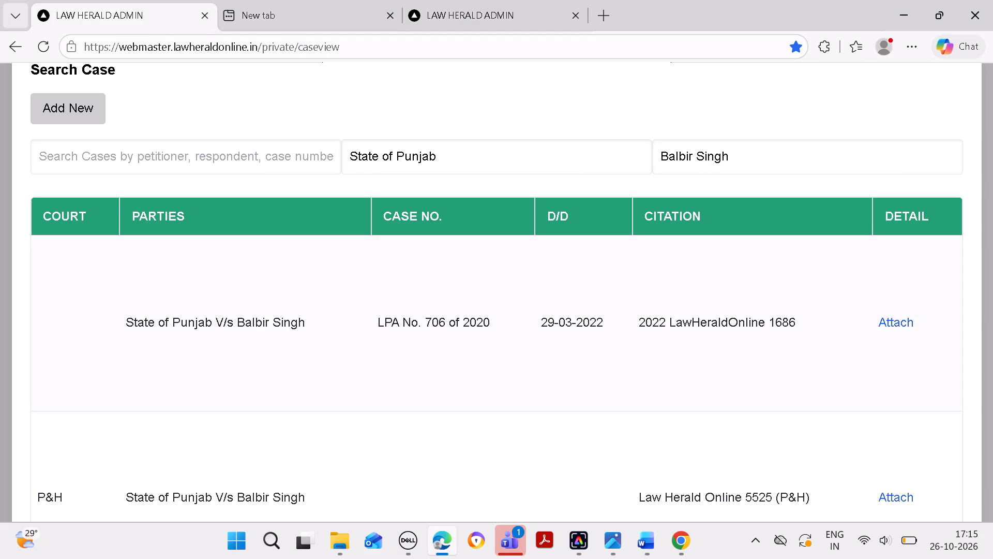
left_click(60, 110)
left_click(559, 158)
key("ctrl+v")
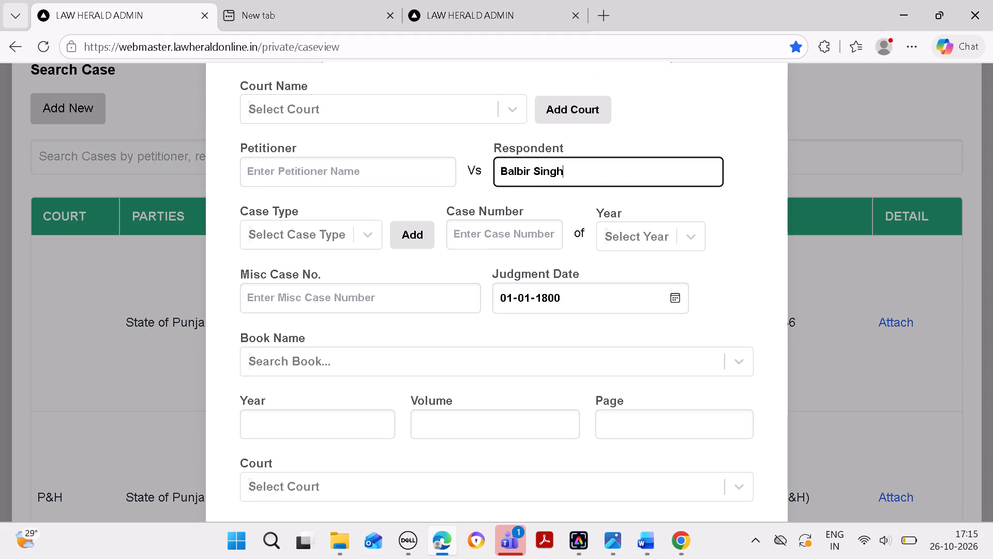
Copy entry 10's petitioner from the Word document and fill it in as the new case's petitioner, State of Punjab.
left_click(660, 550)
left_click(892, 457)
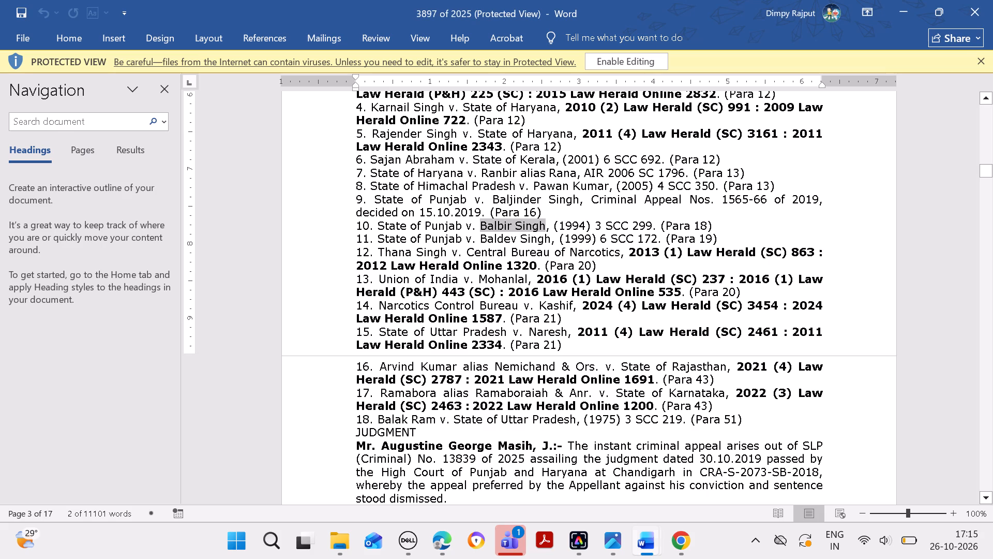
left_click_drag(378, 226, 448, 226)
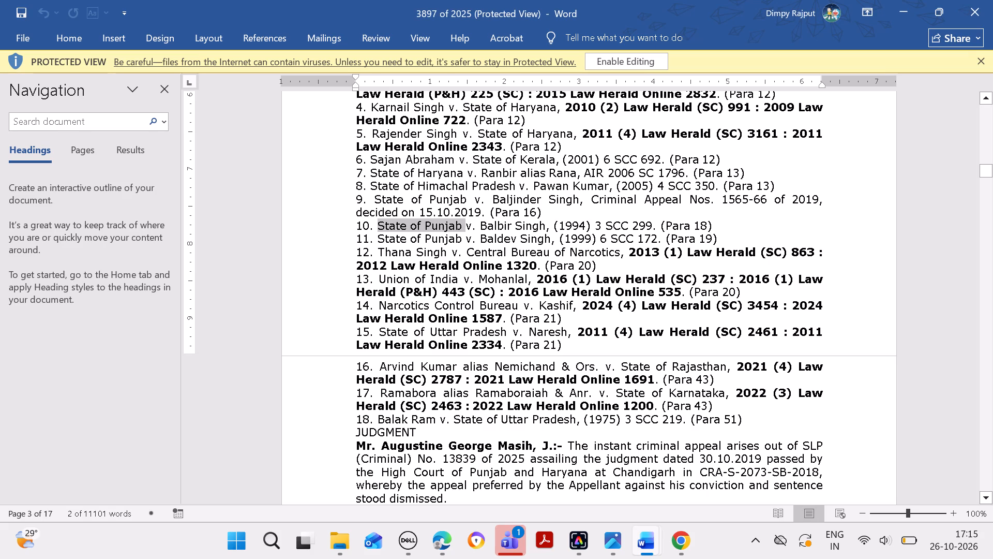
key("ctrl+c")
left_click(446, 540)
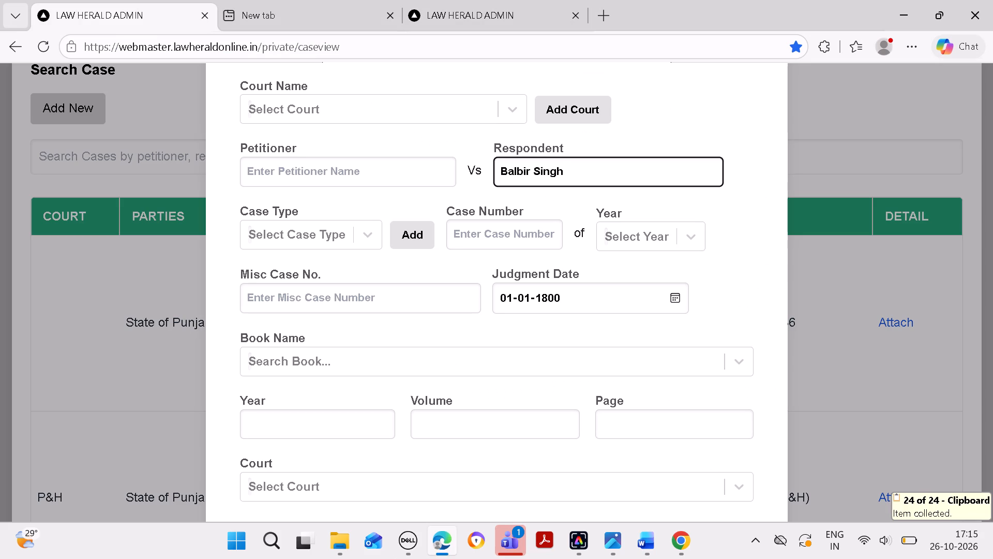
left_click(315, 170)
key("ctrl+v")
Enter entry 10's citation year 1994, copied from the Word document, and volume 3 in the new case.
left_click(648, 534)
left_click(830, 464)
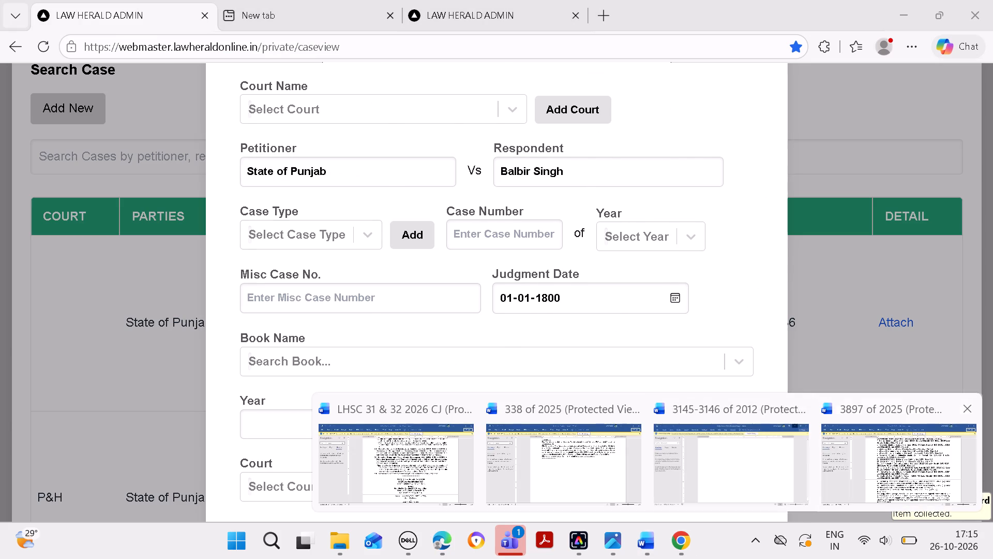
left_click_drag(558, 223, 568, 225)
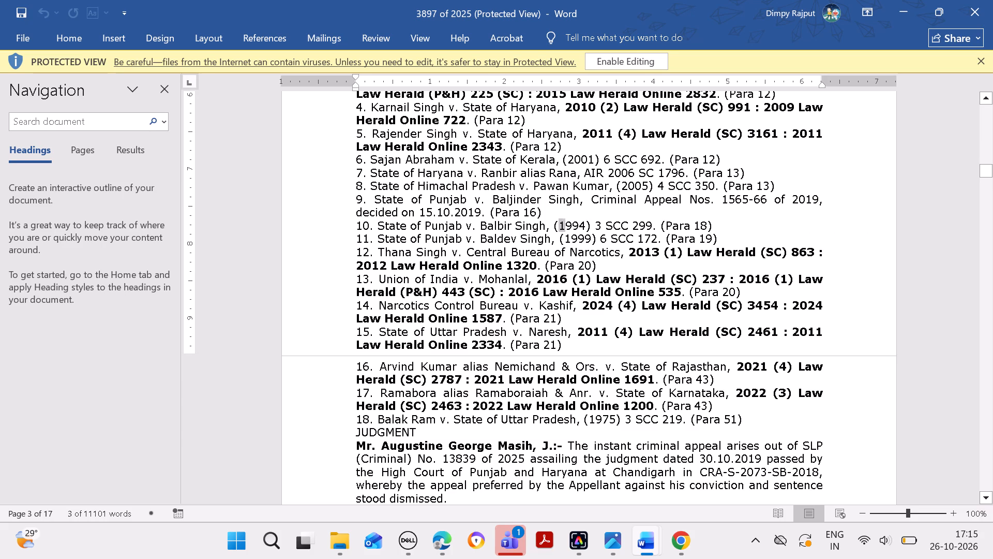
left_click_drag(568, 225, 585, 226)
key("ctrl+c")
left_click(439, 537)
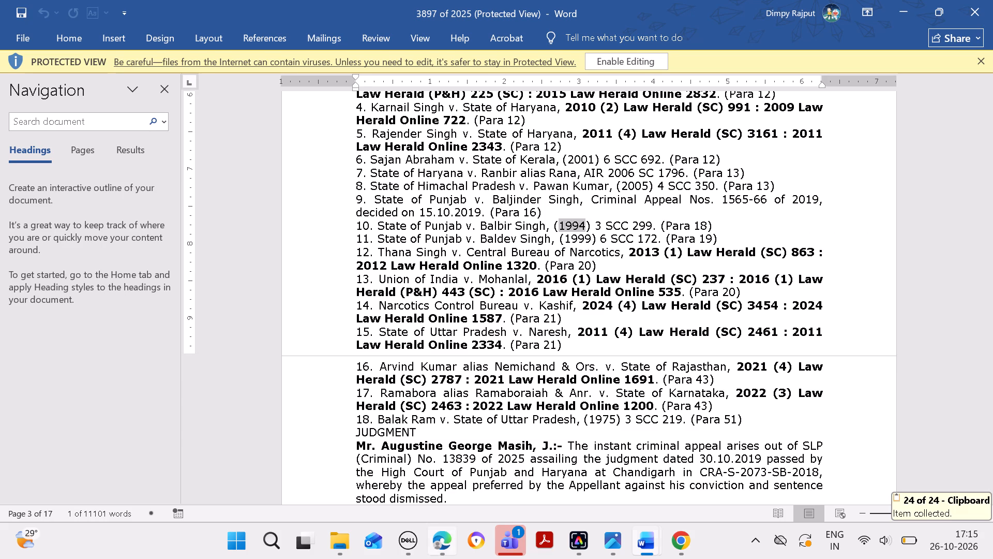
left_click(364, 429)
key("ctrl+v")
left_click(494, 426)
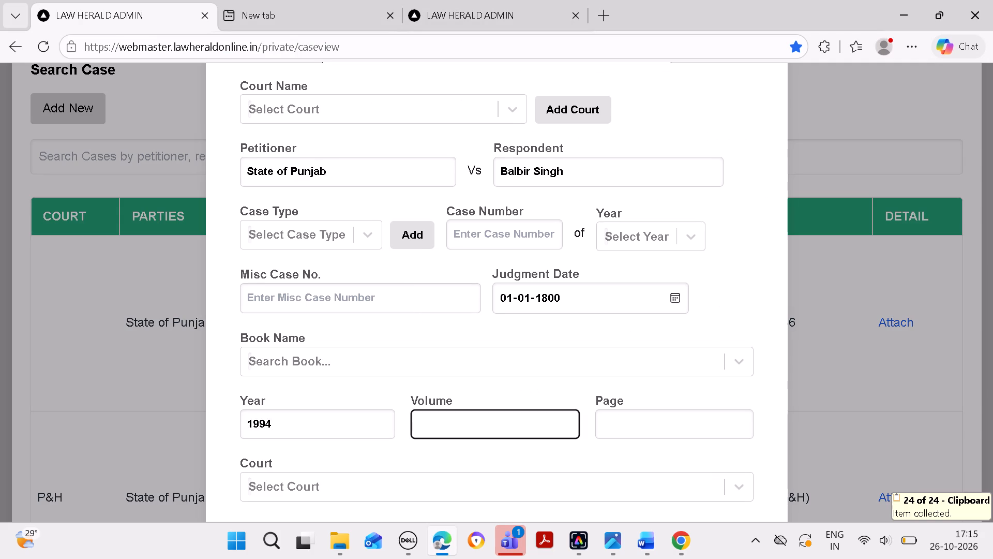
key("3")
Copy entry 10's citation page number, 299, from the Word document into the new case's page field.
left_click(653, 545)
left_click(883, 468)
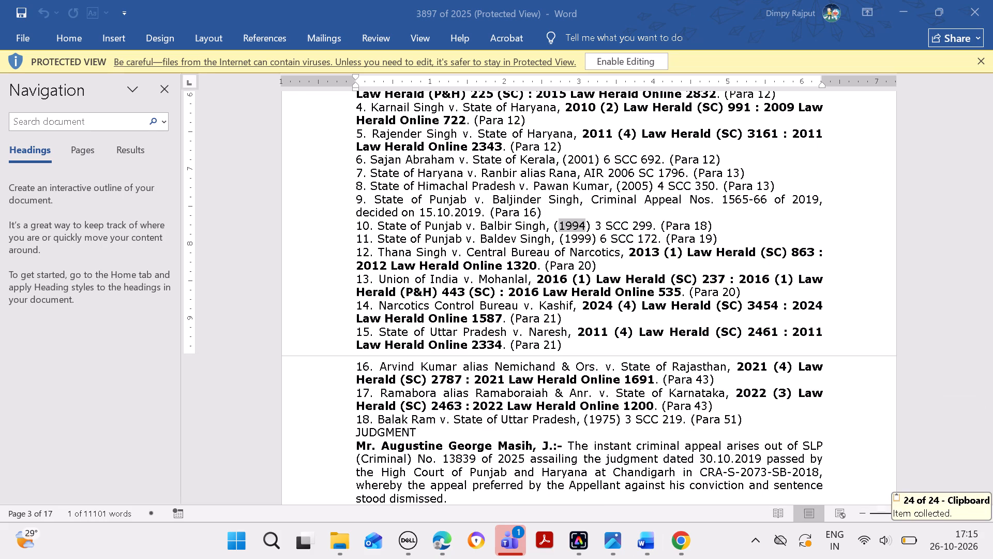
left_click_drag(631, 227, 637, 226)
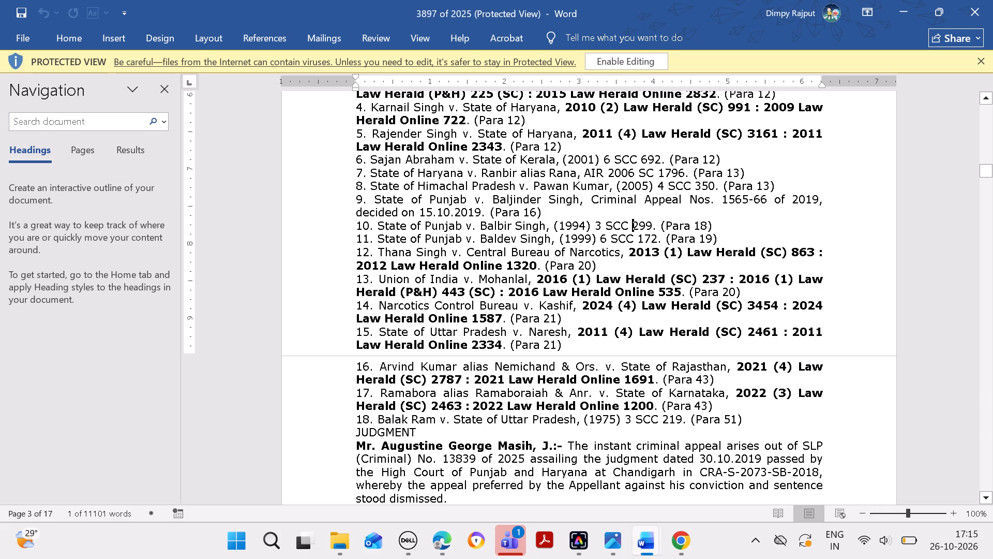
left_click_drag(637, 226, 653, 224)
key("ctrl+c")
left_click(454, 538)
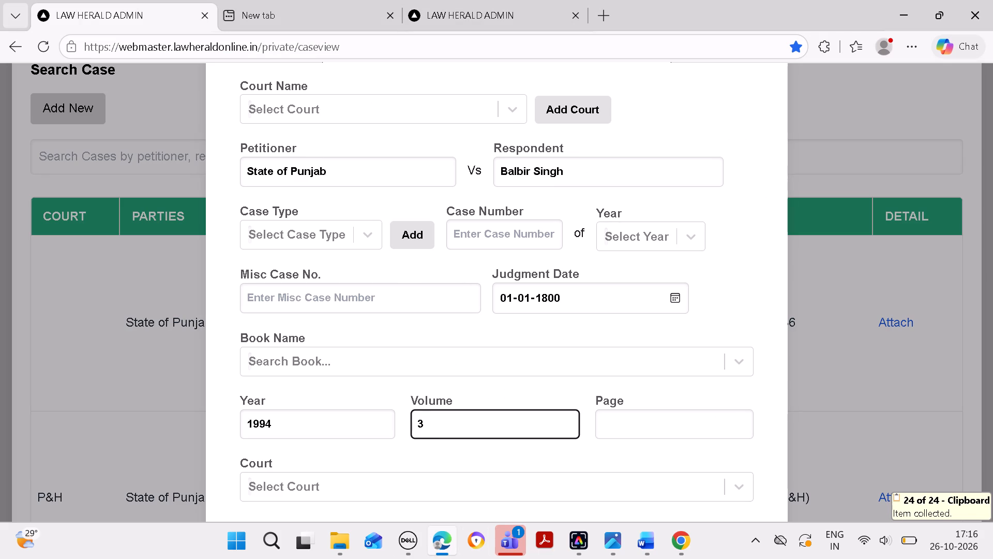
left_click(674, 425)
key("ctrl+v")
Search the book names for scc and choose SCC as the new case's cited book.
left_click(448, 354)
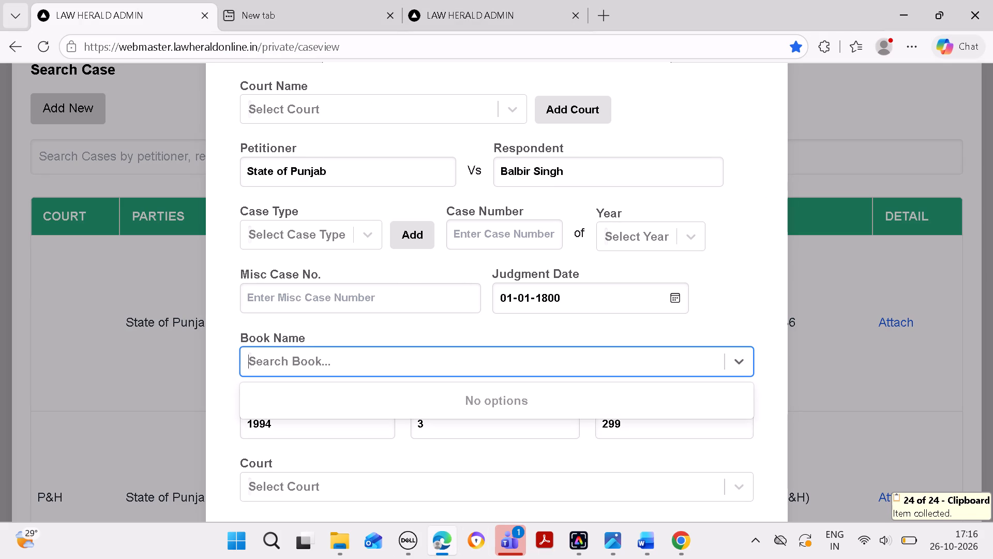
key("s")
key("c")
key("c")
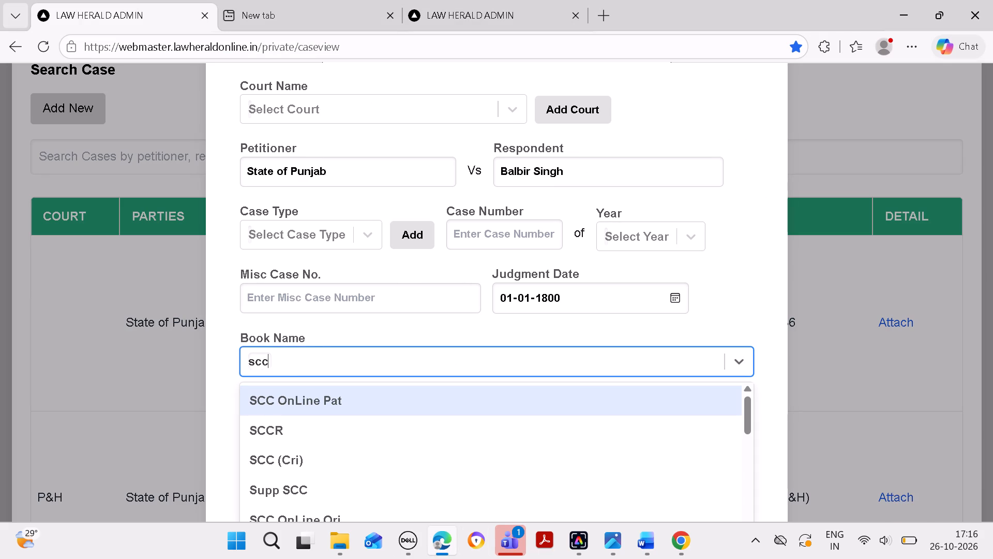
key("Down")
key("Down")
key("Down")
key("Down")
key("Down")
key("Down")
key("Down")
key("Down")
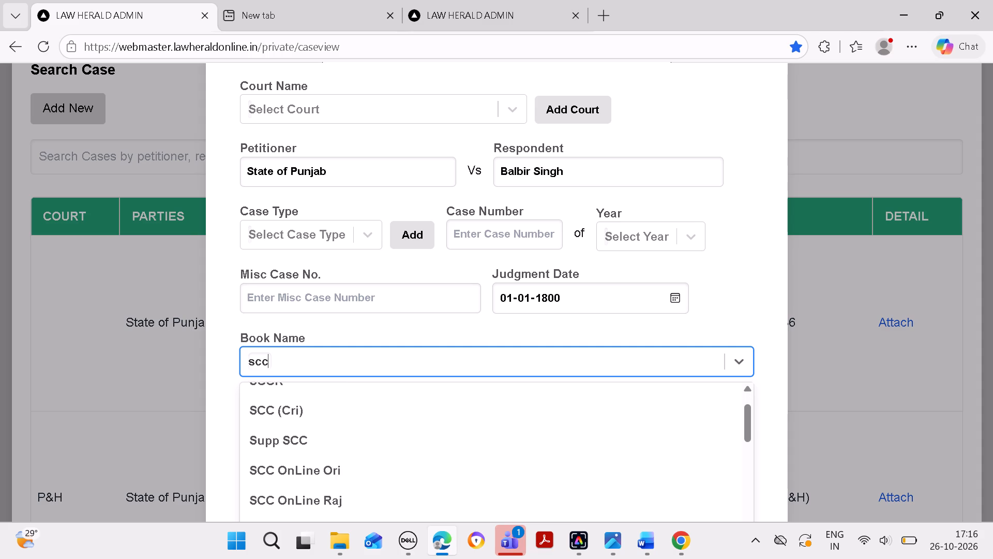
key("Down")
key("Down")
key("Down")
key("Down")
key("Down")
key("Down")
key("Down")
key("Down")
key("Down")
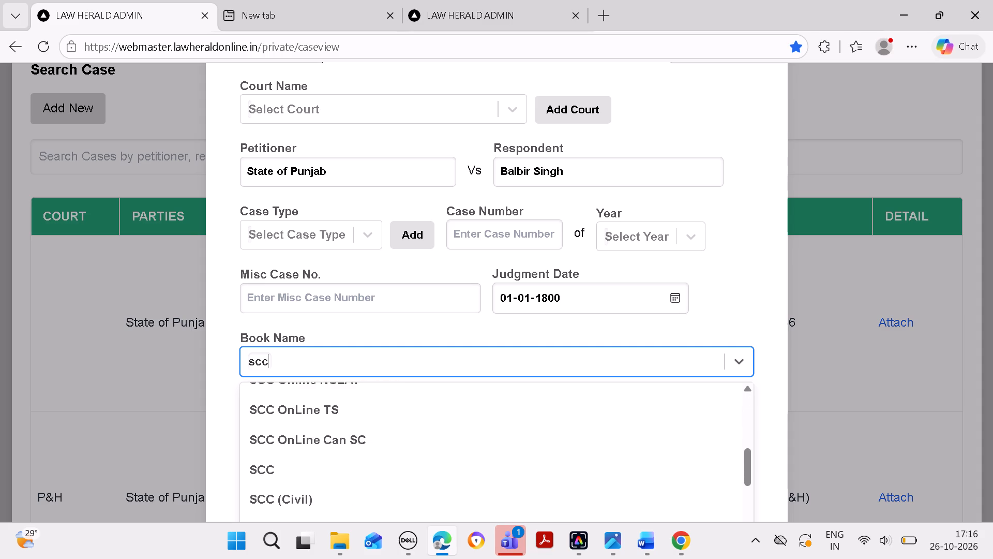
key("Down")
left_click(573, 446)
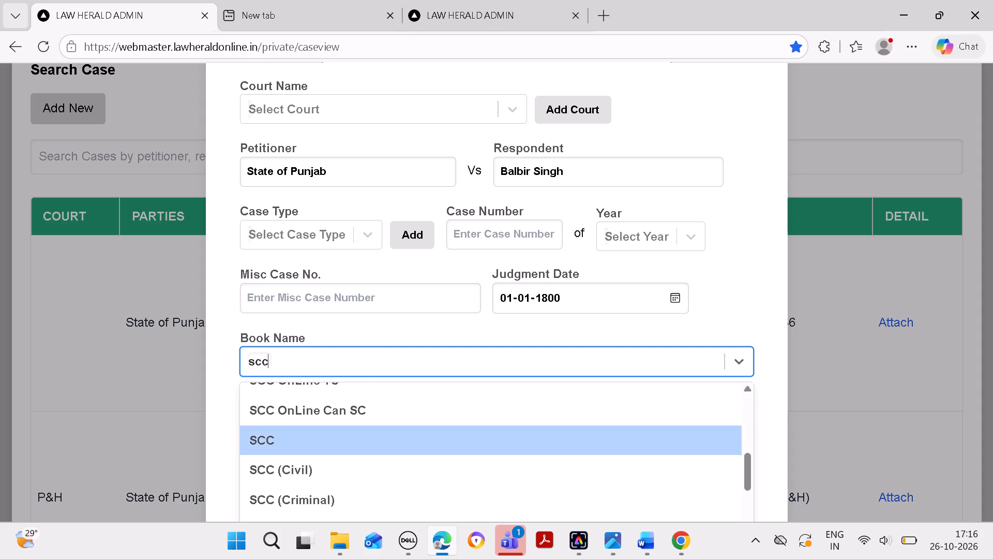
Recheck entry 10 in the Word document and choose the blank ( ) option as the citation's court.
left_click(642, 541)
left_click(929, 469)
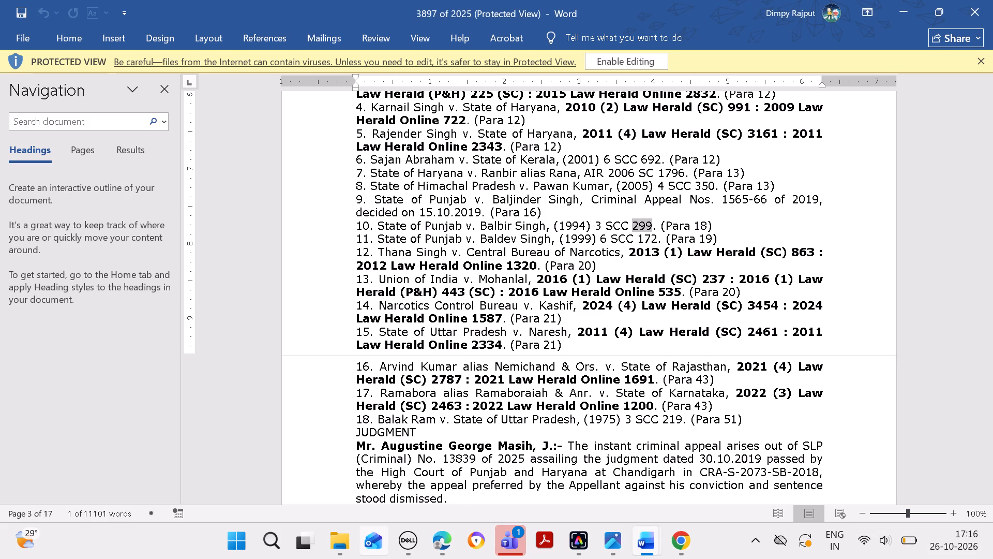
left_click(428, 545)
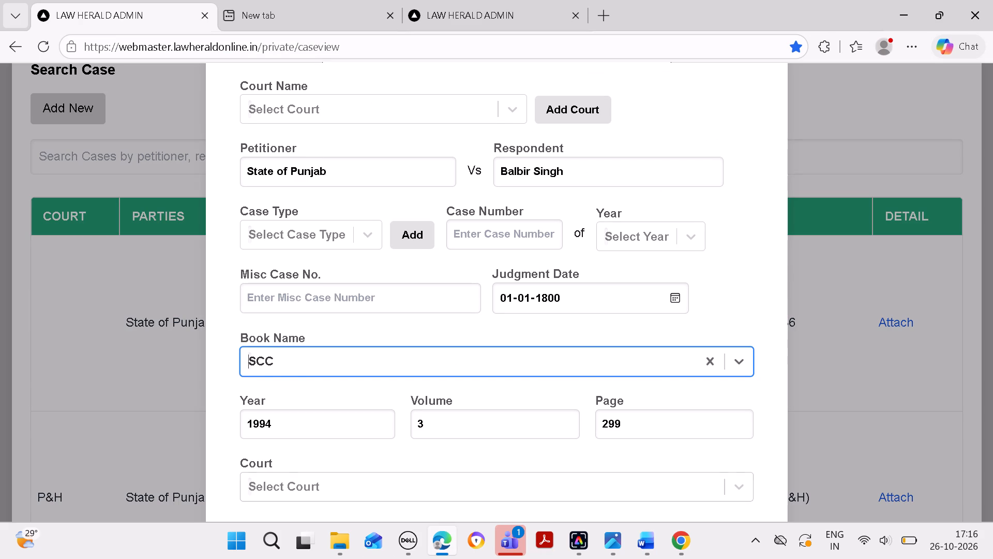
left_click(435, 487)
left_click(418, 509)
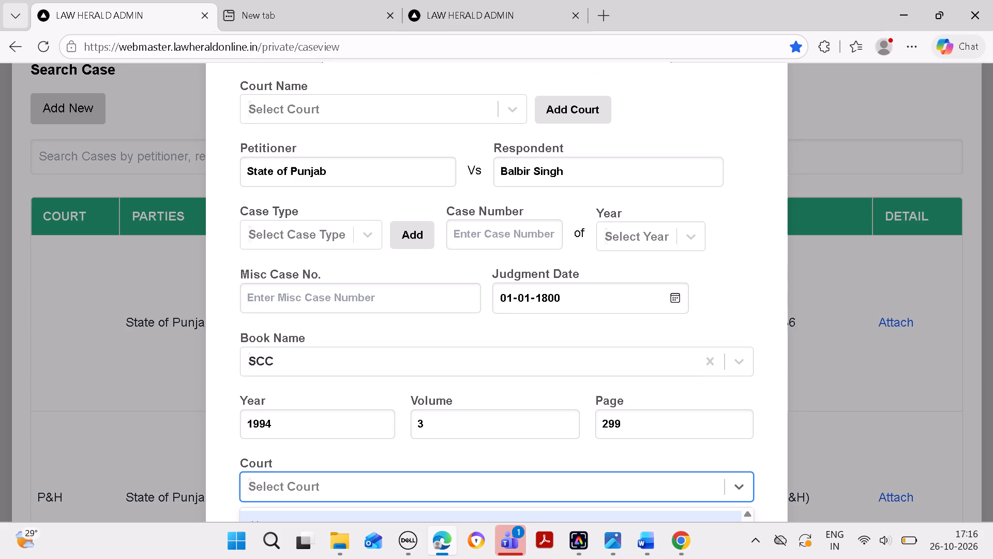
left_click(418, 513)
Set the new case's court name to IN THE SUPREME COURT OF INDIA (SC).
left_click(403, 73)
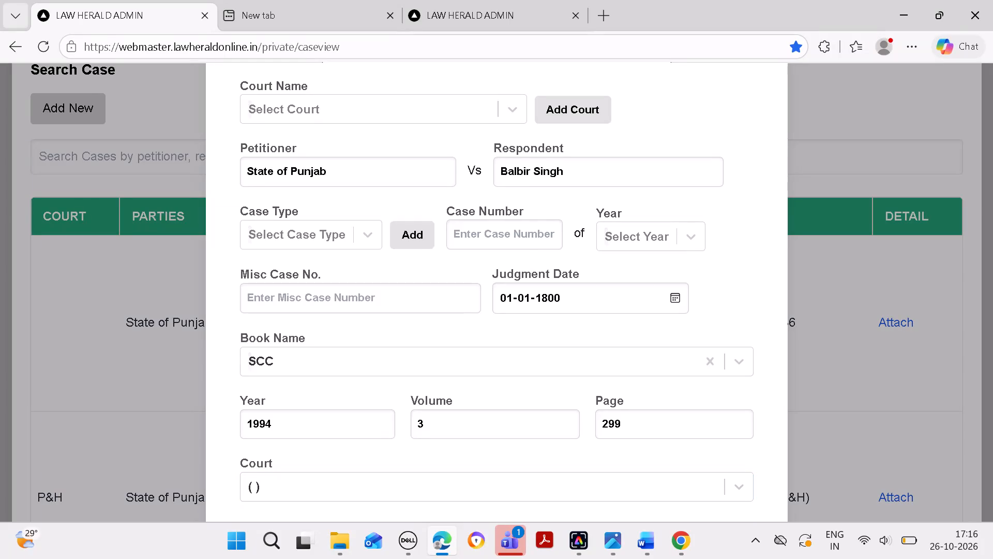
left_click(405, 99)
type("in h")
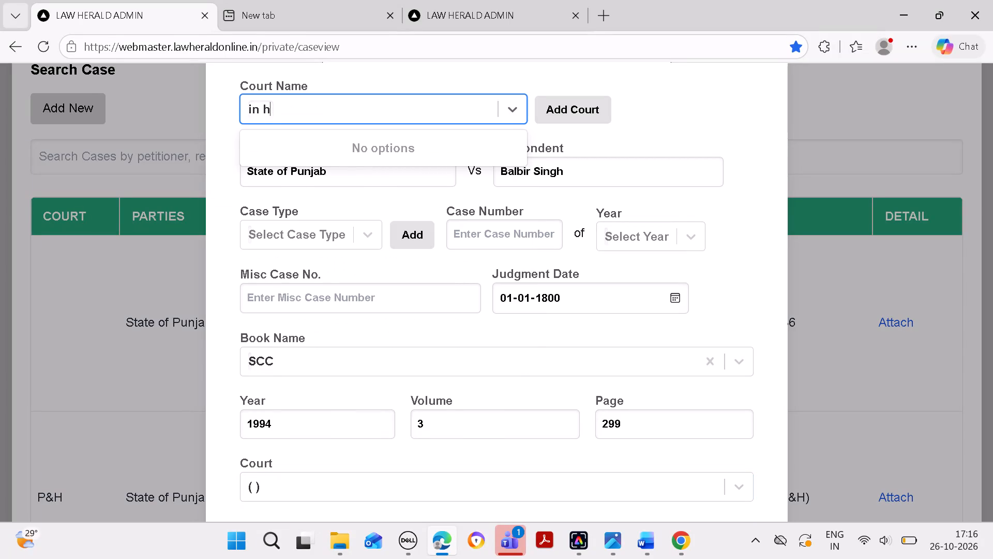
key("BackSpace")
key("t")
type("he")
scroll(407, 100, "down", 1)
key("space")
left_click(455, 200)
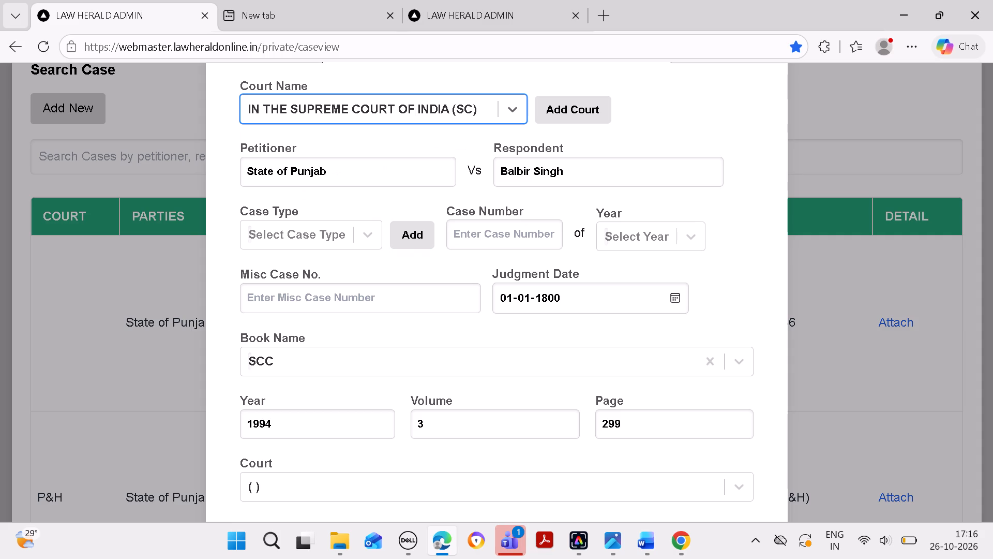
Save the new case for entry 10, attach it to the record and check the attached cases list.
key("Return")
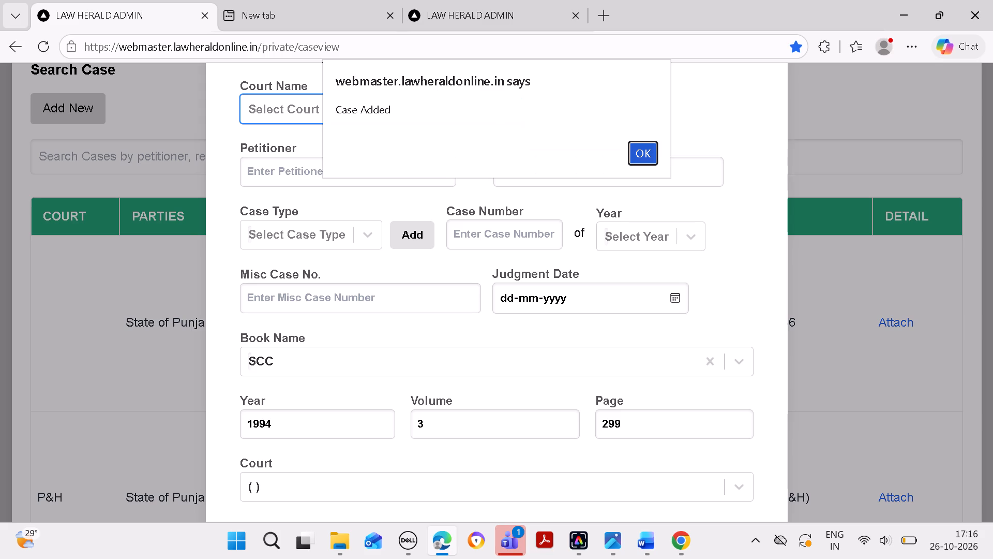
left_click(648, 159)
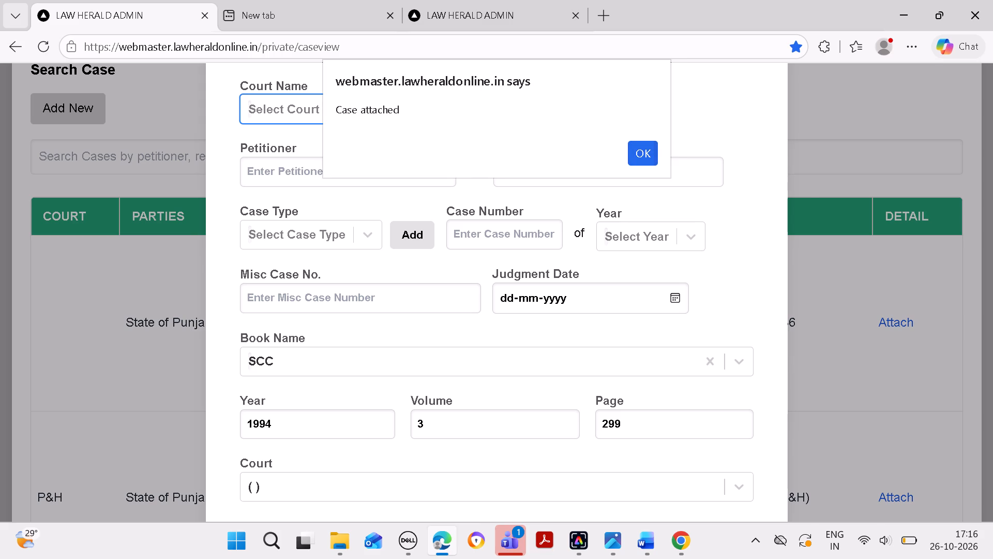
left_click(645, 150)
scroll(581, 248, "down", 9)
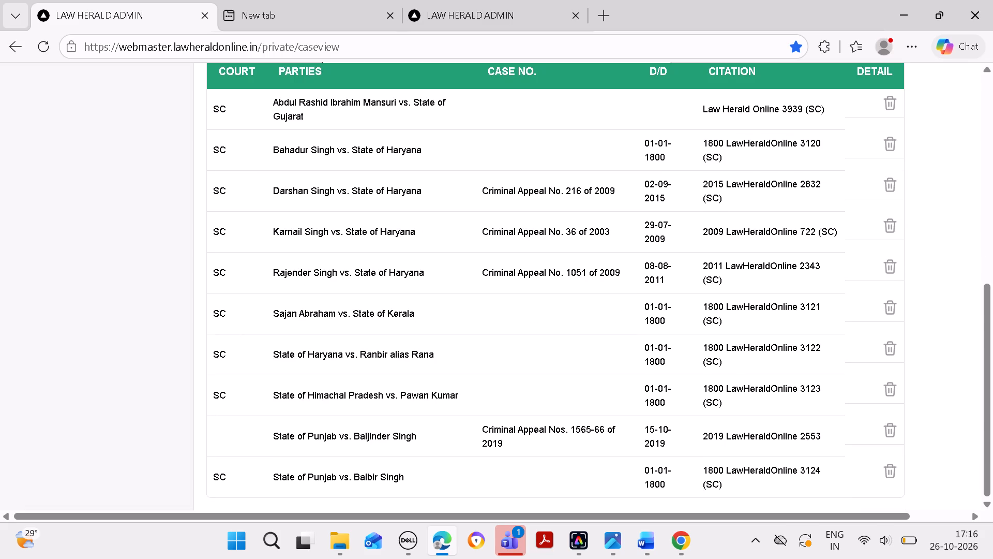
Search the cases by entry 12's petitioner name, copied from the Word document, after clearing the previous petitioner and respondent searches.
left_click(643, 548)
left_click(832, 472)
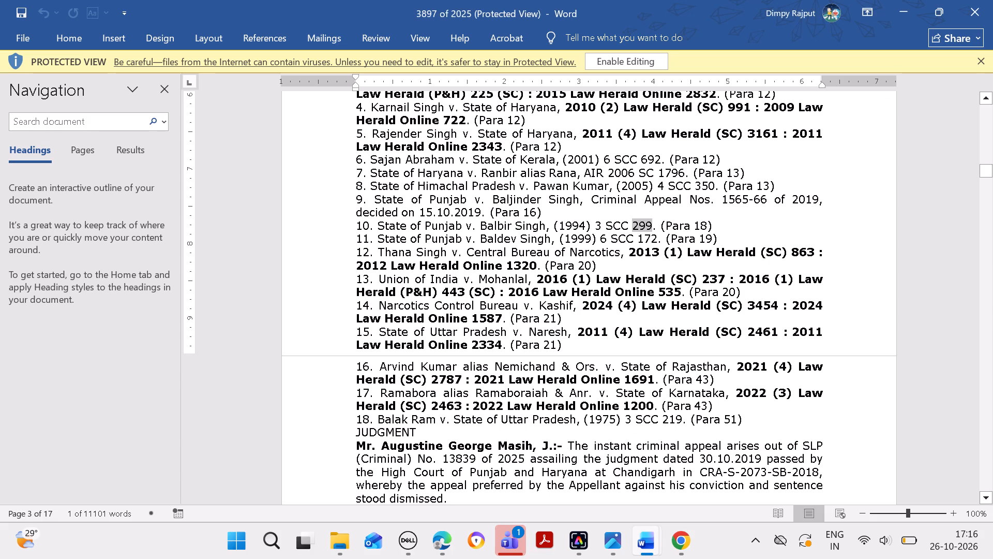
left_click_drag(382, 250, 418, 249)
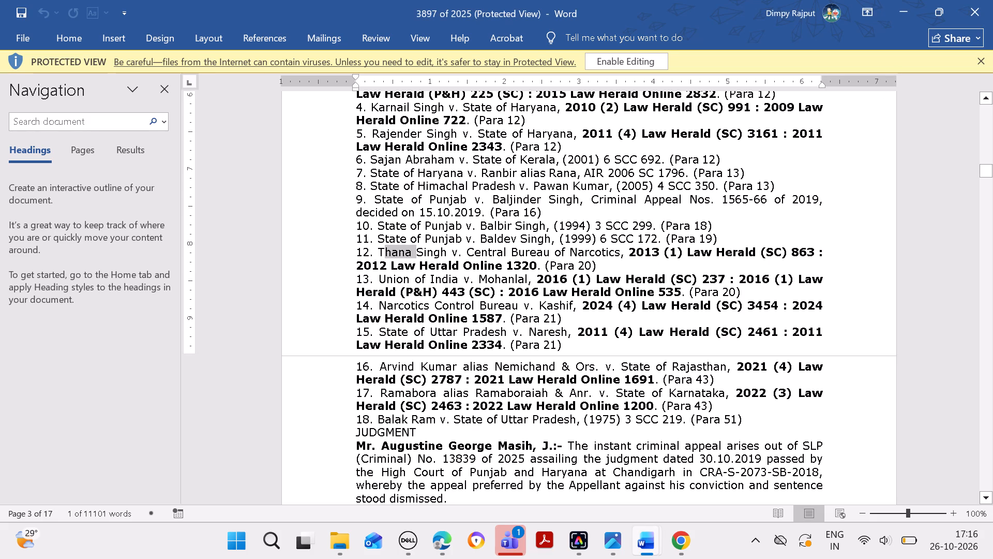
left_click_drag(418, 249, 445, 252)
key("ctrl+c")
left_click(439, 552)
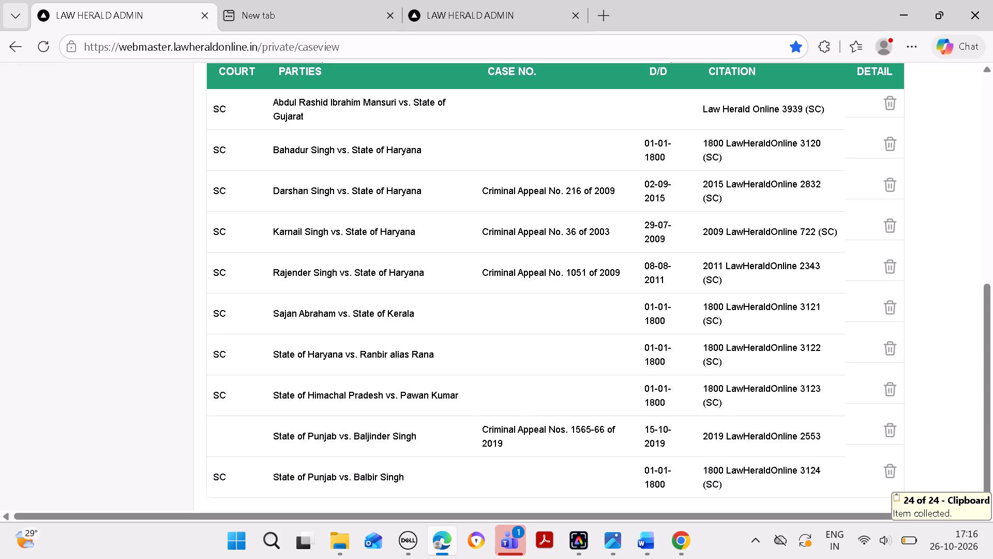
scroll(439, 329, "up", 2)
left_click_drag(265, 455, 260, 454)
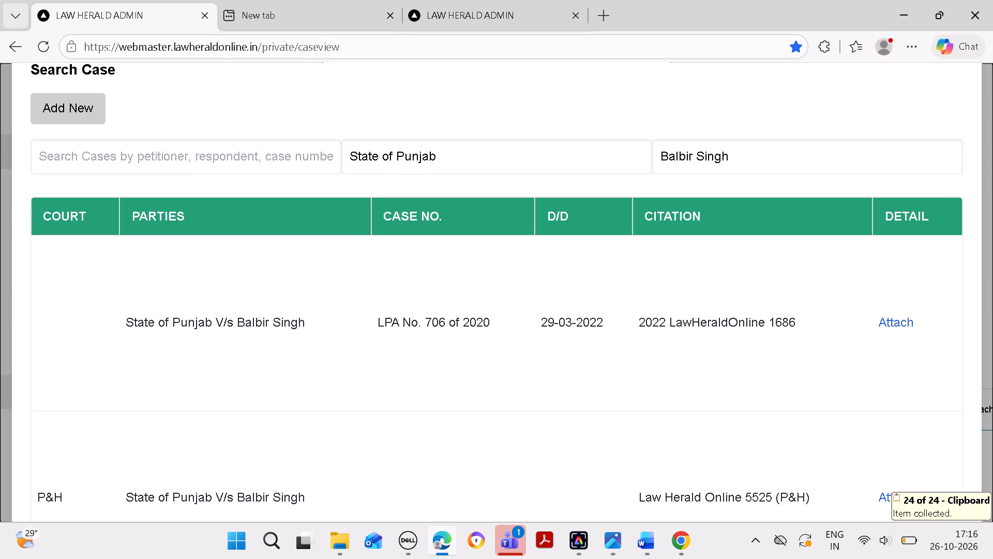
left_click_drag(466, 139, 337, 149)
key("BackSpace")
left_click_drag(760, 145, 517, 148)
key("BackSpace")
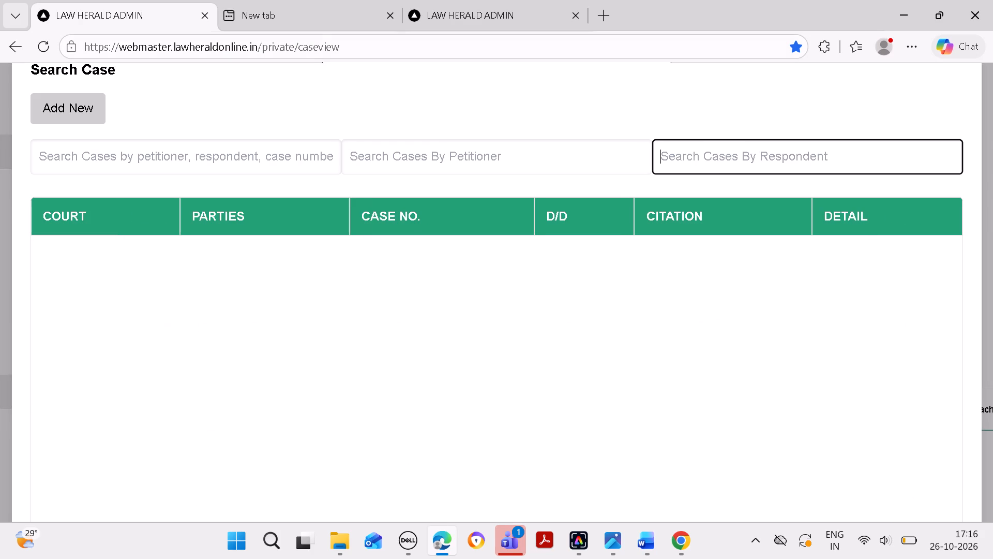
left_click(500, 153)
key("ctrl+v")
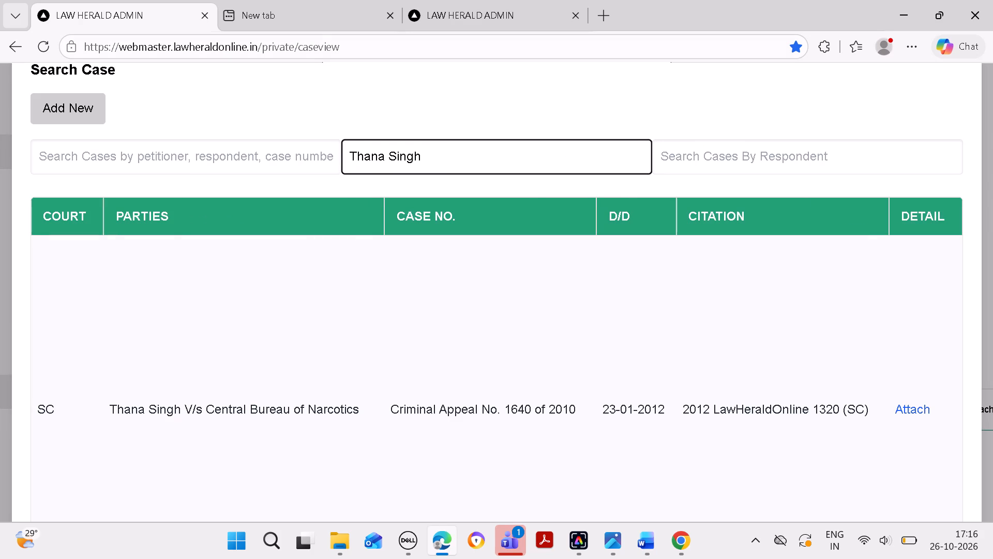
Attach the Supreme Court case against Central Bureau of Narcotics, 2012 LawHeraldOnline 1320 (SC), and check the attached cases list.
left_click(900, 410)
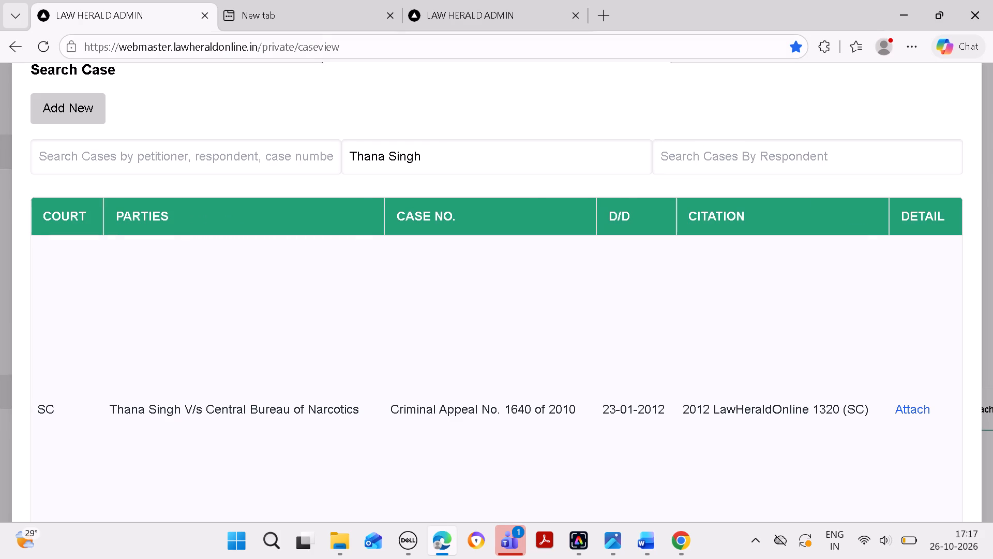
left_click(643, 151)
scroll(625, 266, "down", 6)
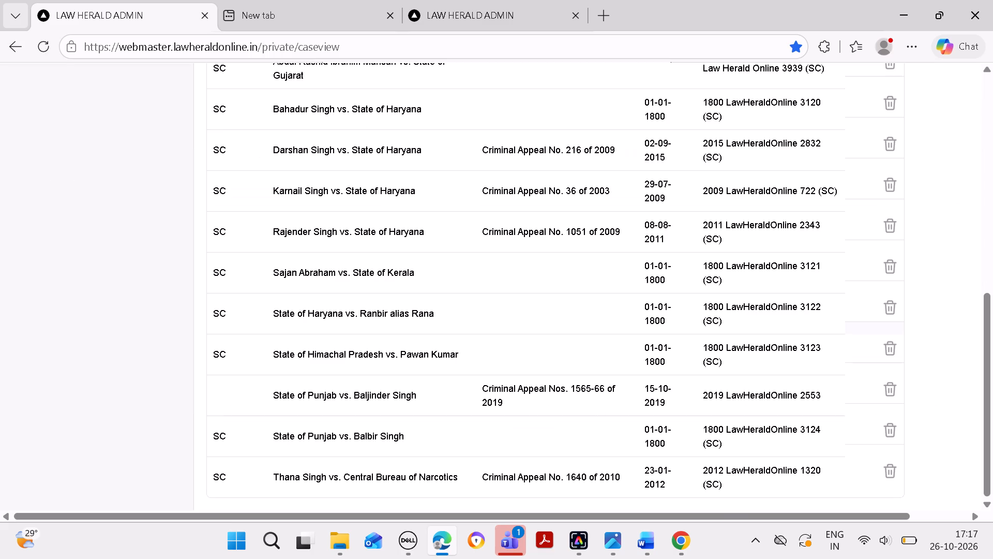
Search the cases by petitioner Union of India, copied from entry 13 in the Word document, replacing the previous petitioner search.
left_click(648, 540)
left_click(826, 456)
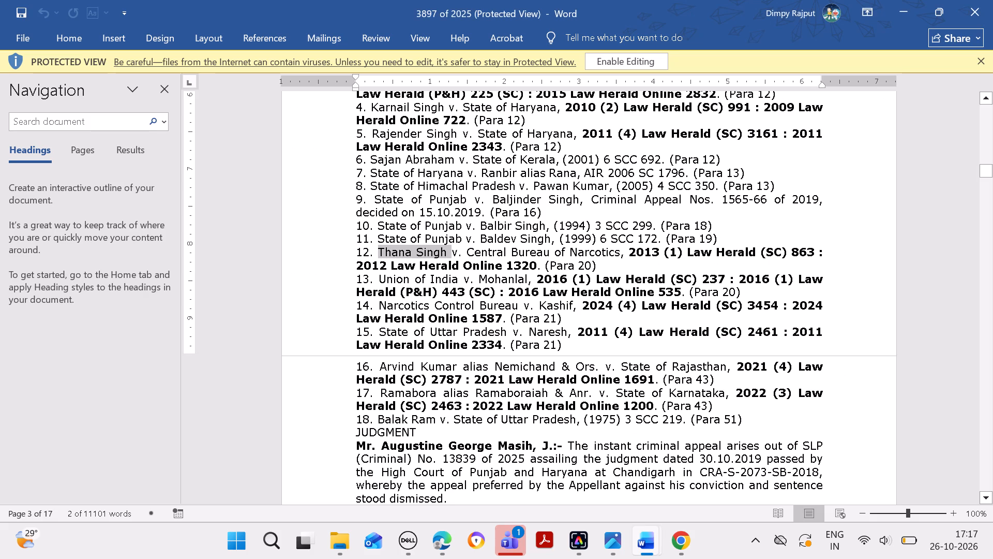
left_click_drag(384, 277, 418, 281)
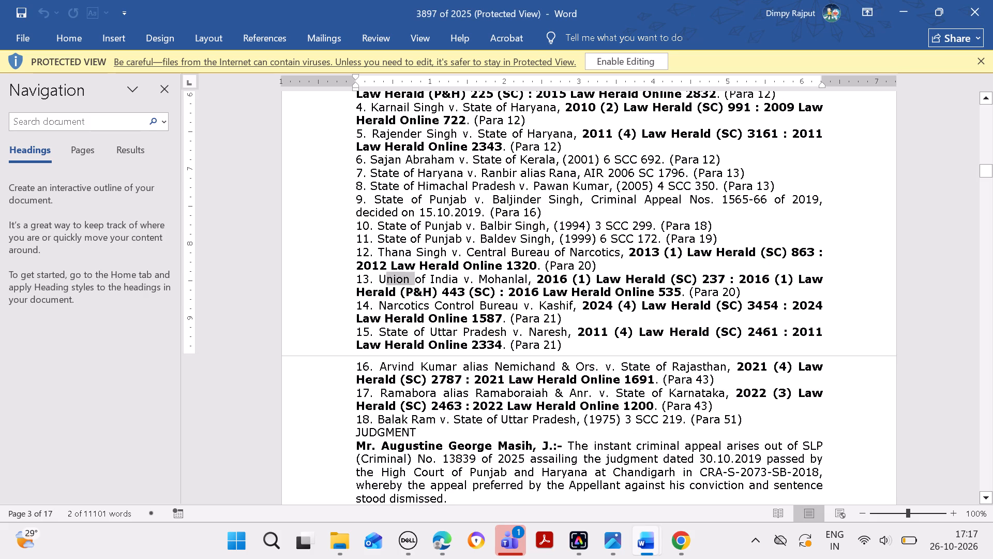
left_click_drag(418, 281, 448, 278)
key("ctrl+c")
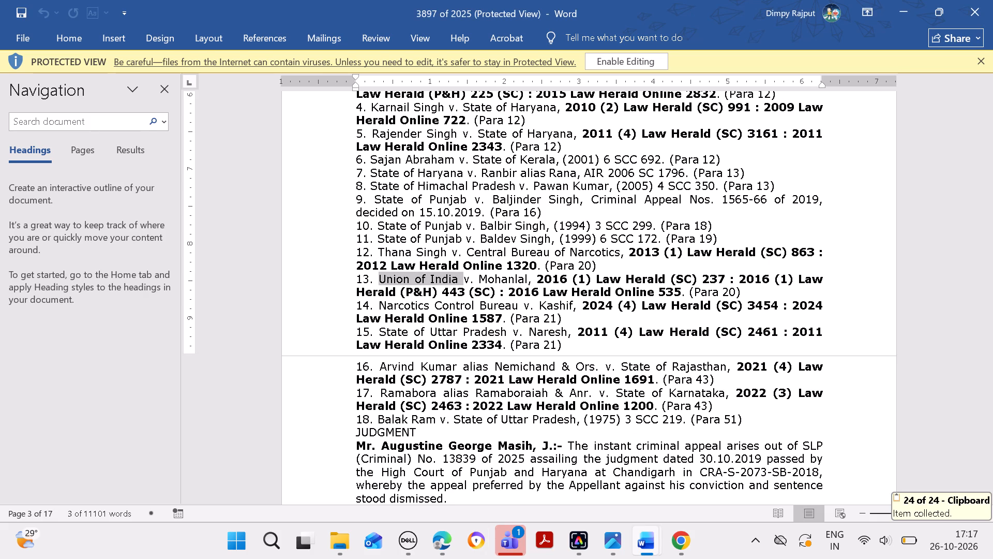
left_click(449, 534)
scroll(334, 267, "up", 3)
left_click(293, 459)
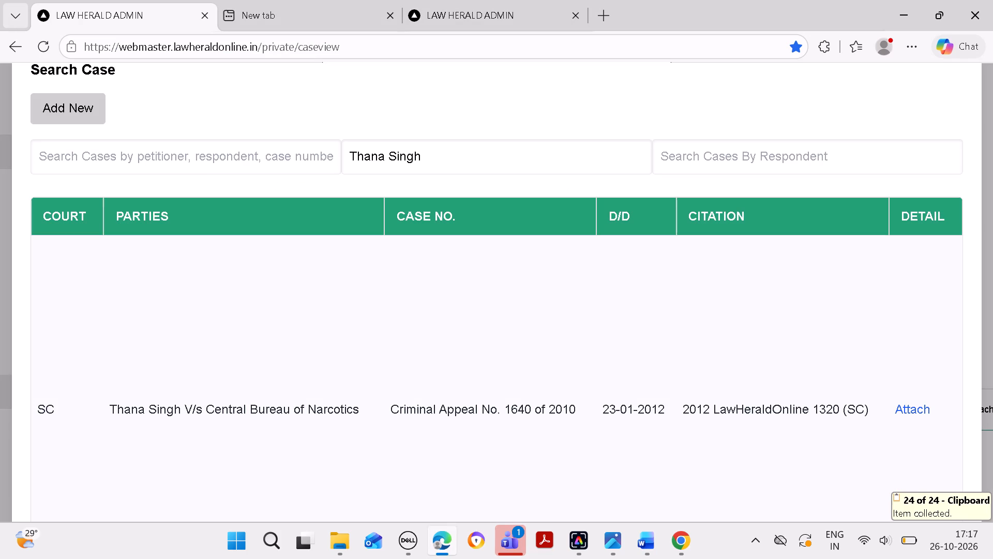
left_click_drag(498, 164, 306, 163)
key("BackSpace")
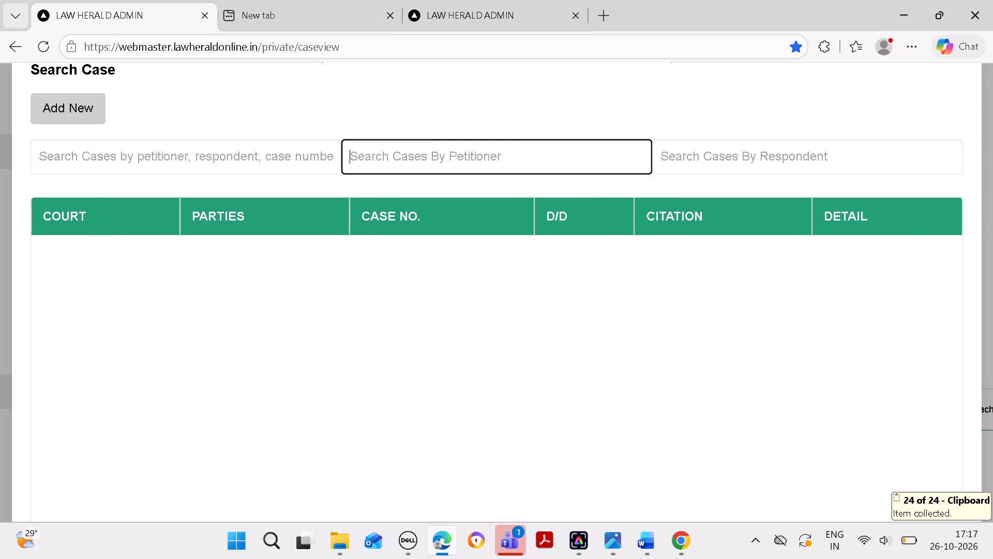
key("ctrl+v")
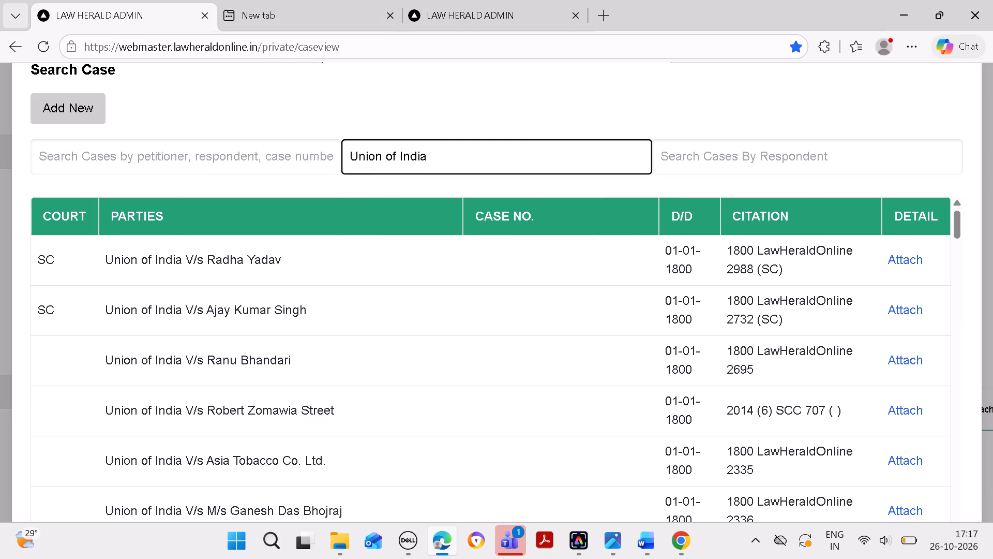
key("BackSpace")
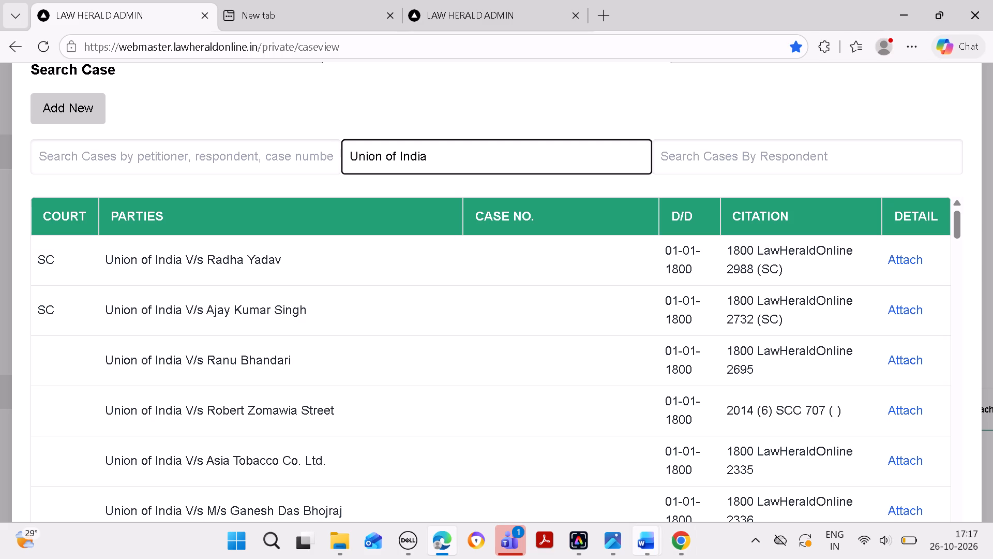
Narrow the case search by entry 13's respondent name, copied from the Word document.
left_click(652, 541)
left_click(863, 464)
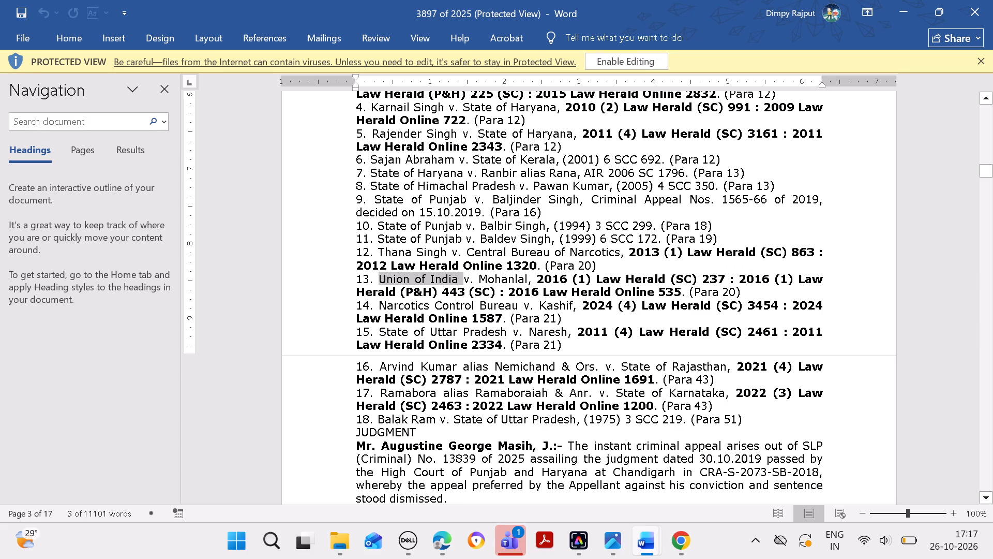
left_click_drag(477, 282, 513, 274)
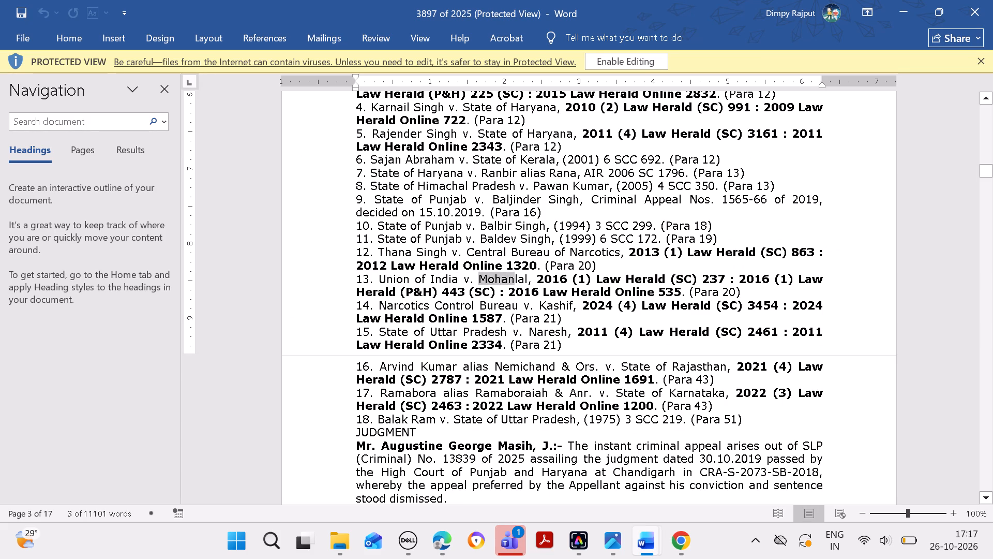
left_click_drag(513, 274, 527, 274)
key("ctrl+c")
left_click(433, 535)
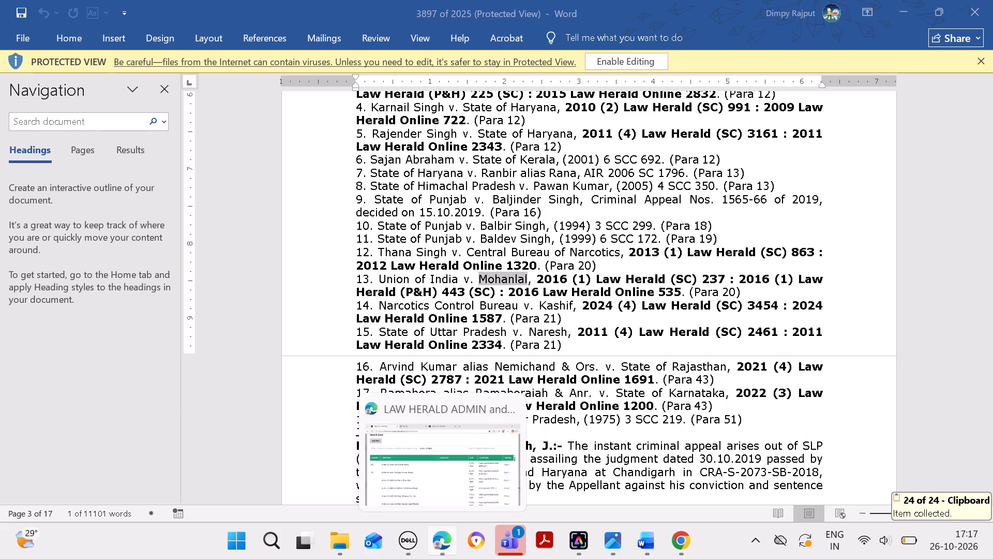
left_click(444, 549)
left_click(707, 152)
key("ctrl+v")
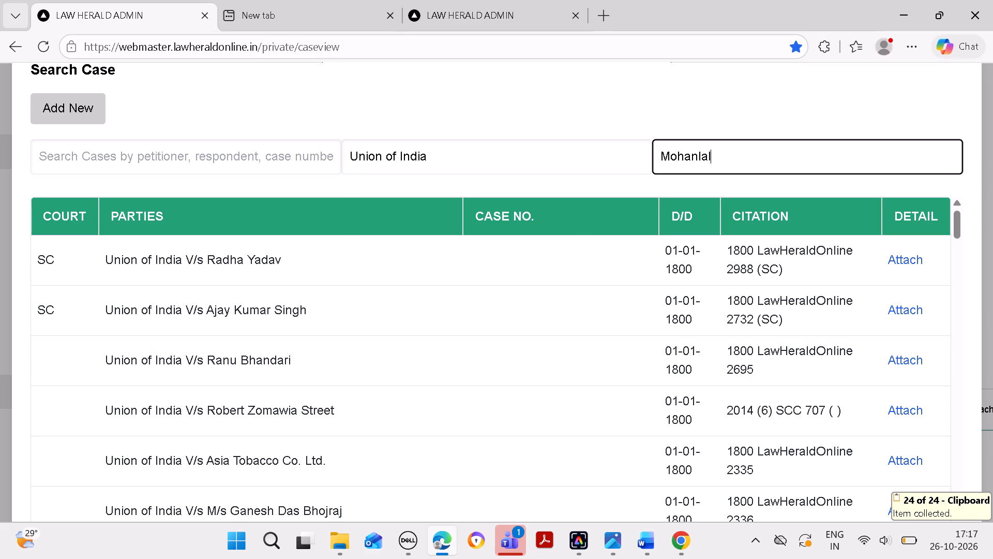
Compare the results with entry 13 in the Word document, attach 2016 LawHeraldOnline 535 (SC) and check the attached cases list.
left_click(646, 538)
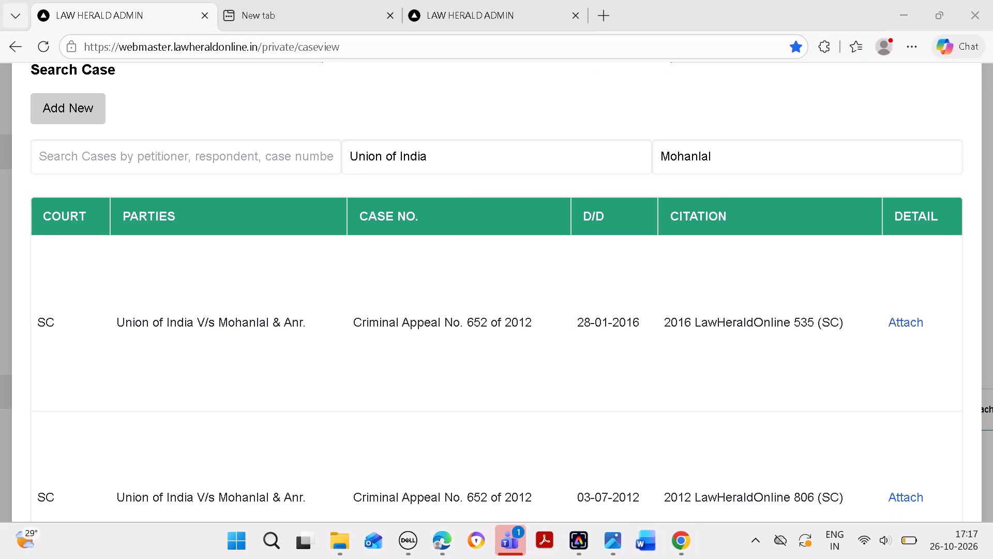
left_click(653, 540)
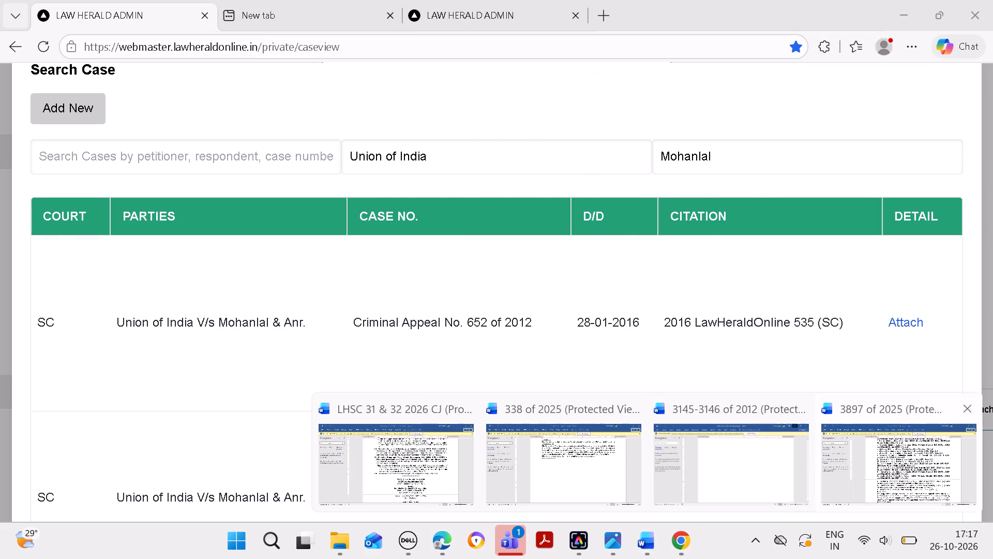
left_click(888, 470)
left_click(432, 543)
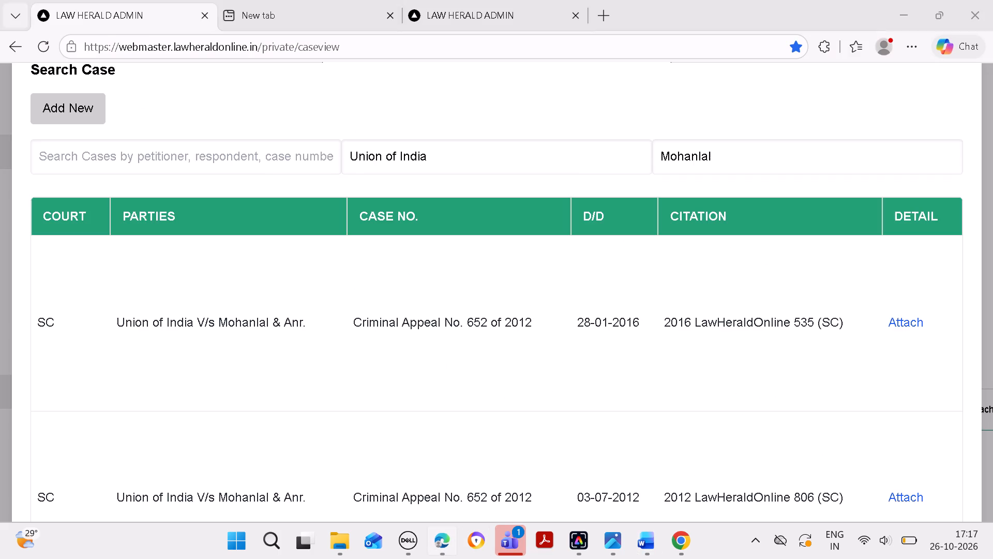
left_click(907, 318)
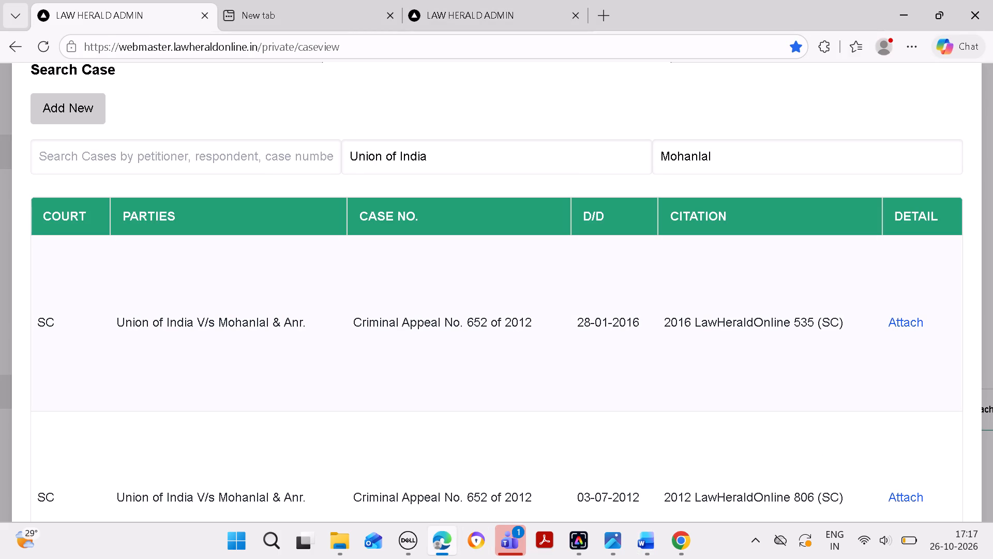
left_click(642, 161)
scroll(567, 339, "down", 1)
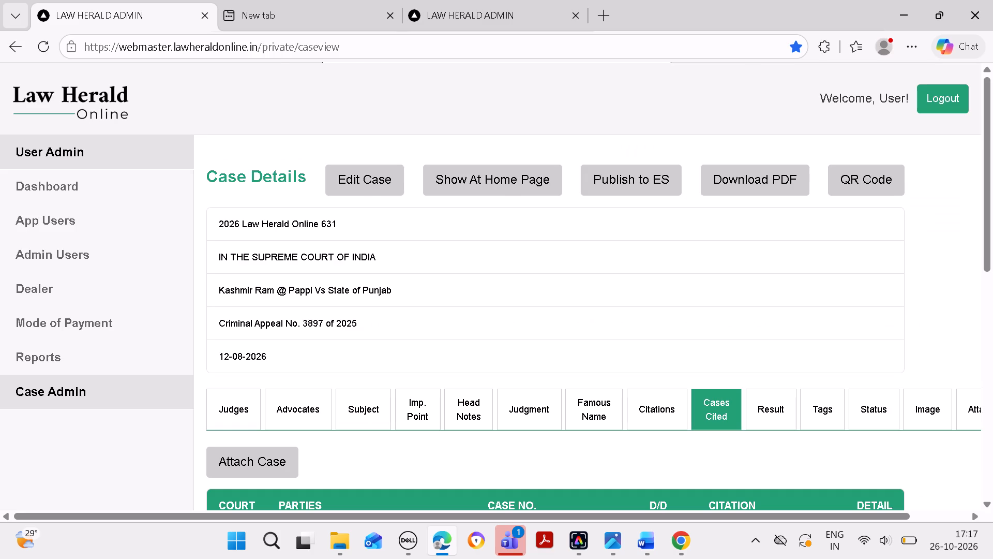
scroll(567, 349, "down", 8)
Search the cases by petitioner Narcotics Control Bureau, copied from entry 14 in the Word document, replacing the previous petitioner search.
left_click(648, 540)
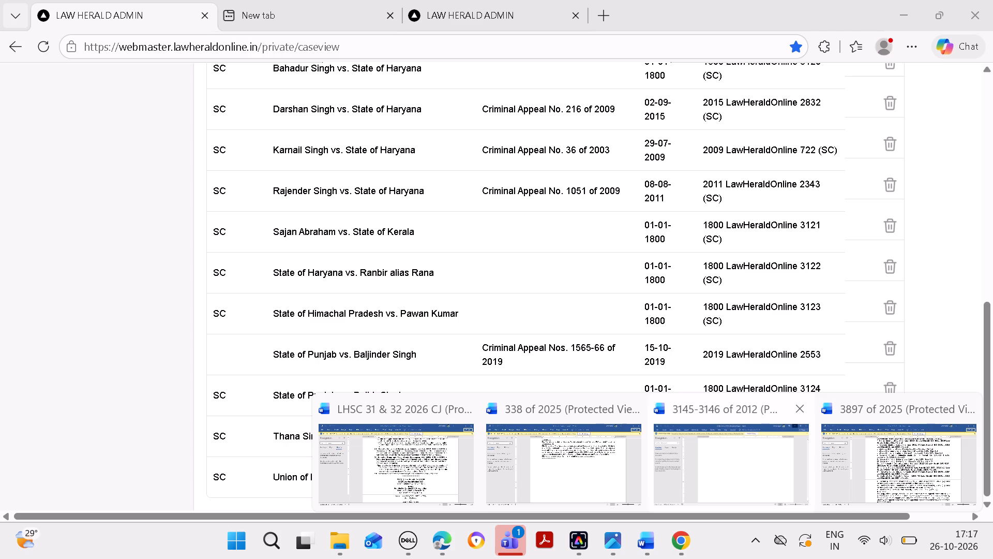
left_click(871, 459)
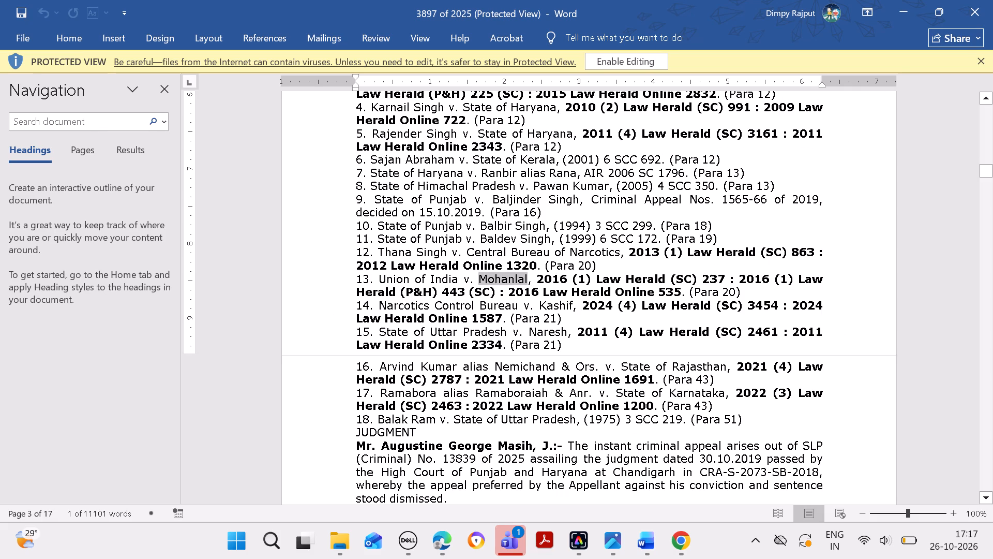
left_click_drag(378, 301, 515, 303)
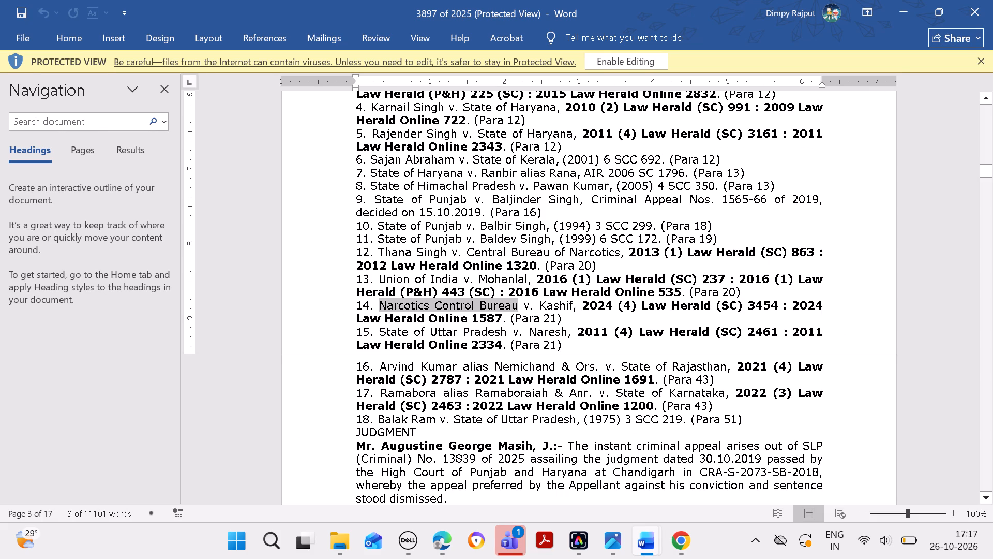
key("ctrl+c")
left_click(433, 547)
scroll(297, 269, "up", 2)
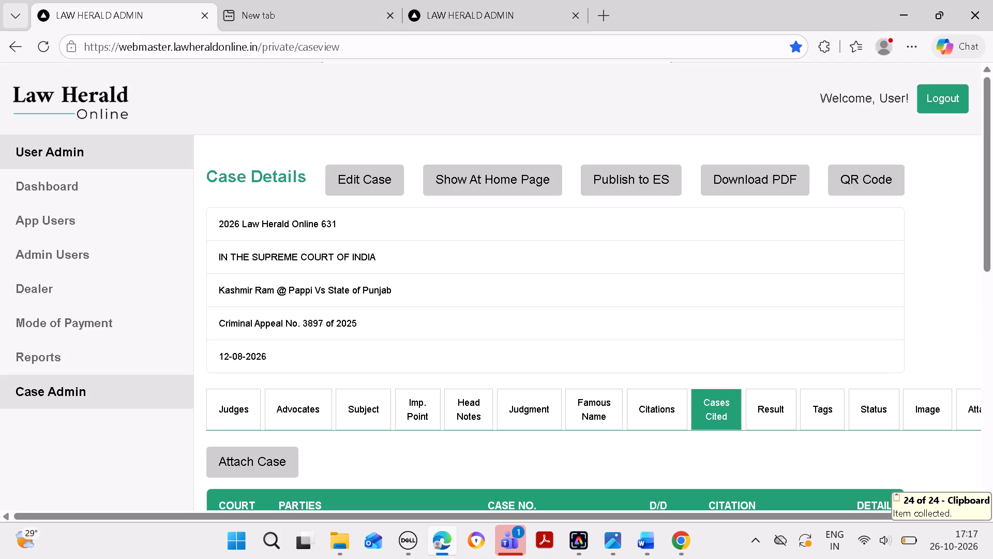
left_click(260, 459)
left_click_drag(446, 156, 342, 152)
key("BackSpace")
scroll(398, 163, "left", 9)
key("ctrl+v")
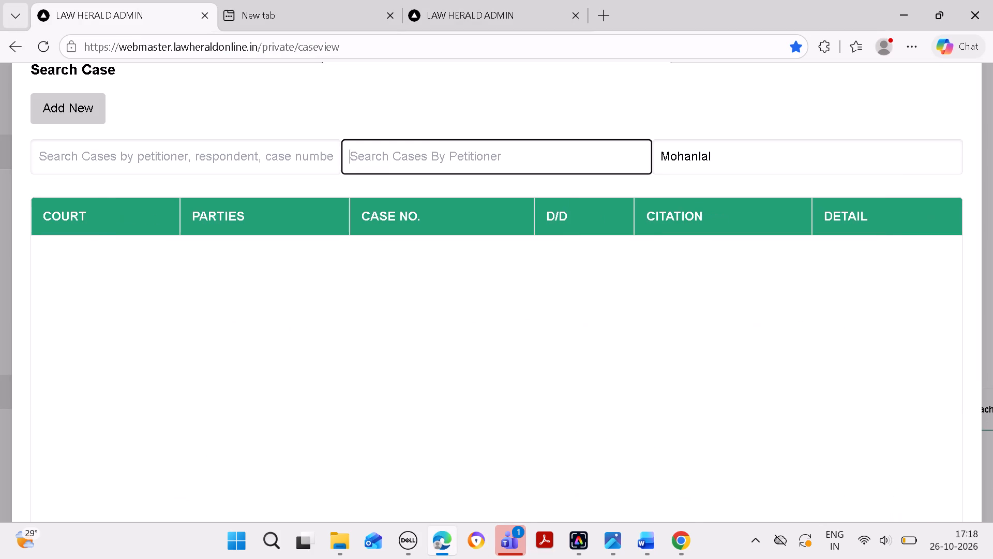
Replace the previous respondent search with entry 14's respondent name, copied from the Word document.
left_click(640, 543)
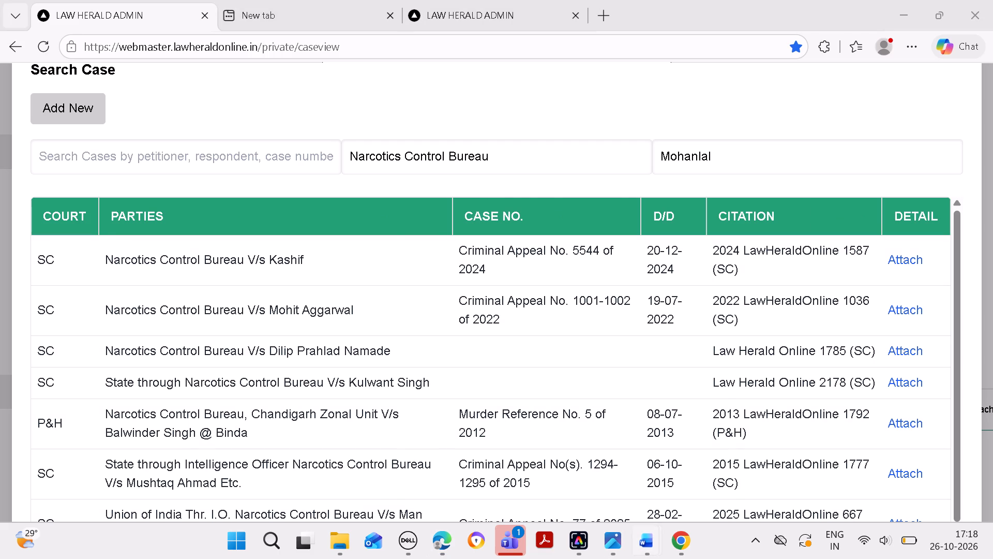
left_click(857, 458)
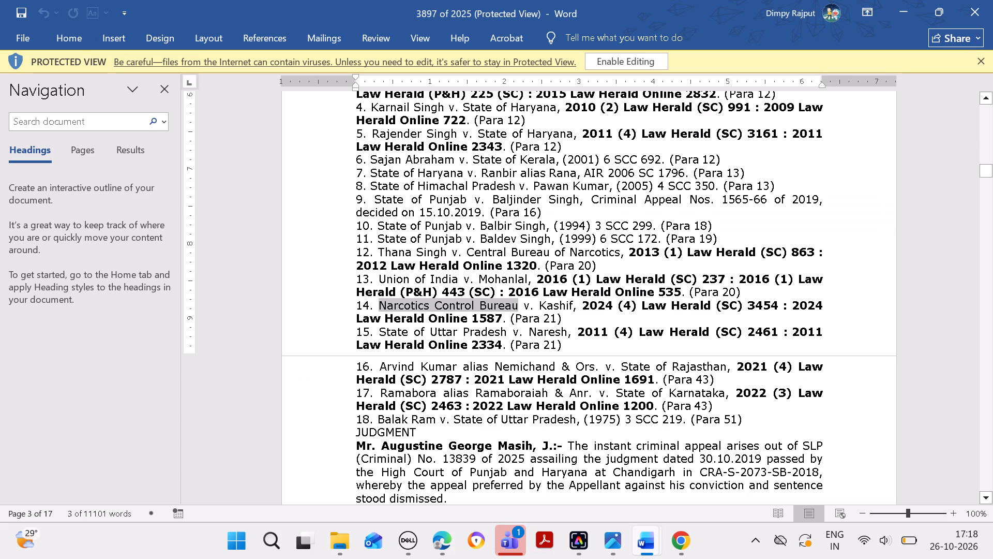
left_click_drag(538, 306, 573, 302)
key("ctrl+c")
left_click(444, 547)
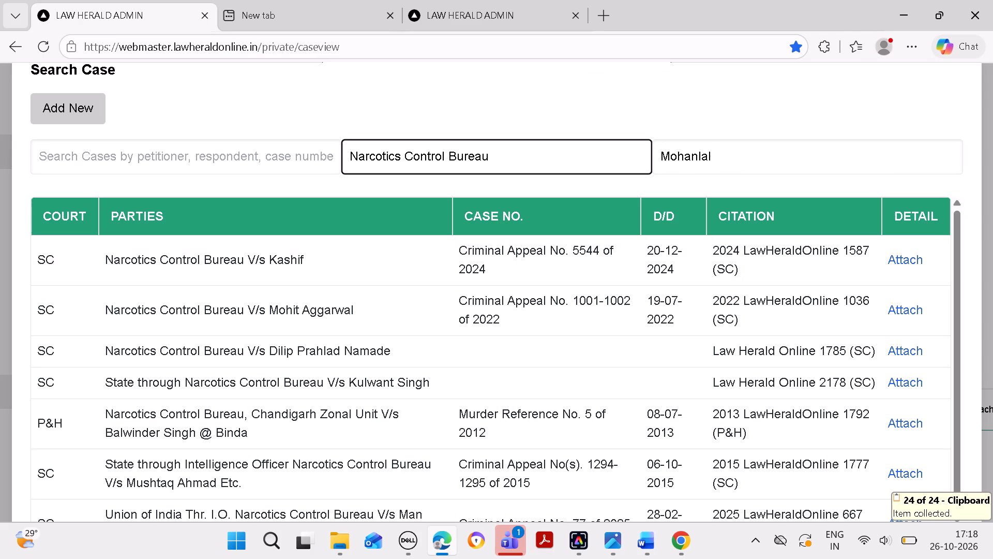
left_click_drag(733, 150, 615, 159)
key("BackSpace")
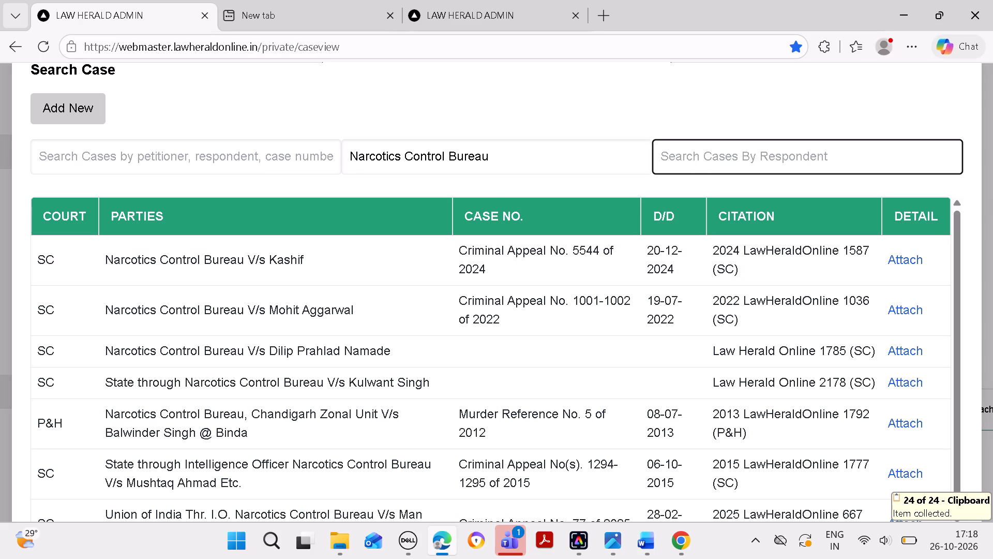
key("ctrl+v")
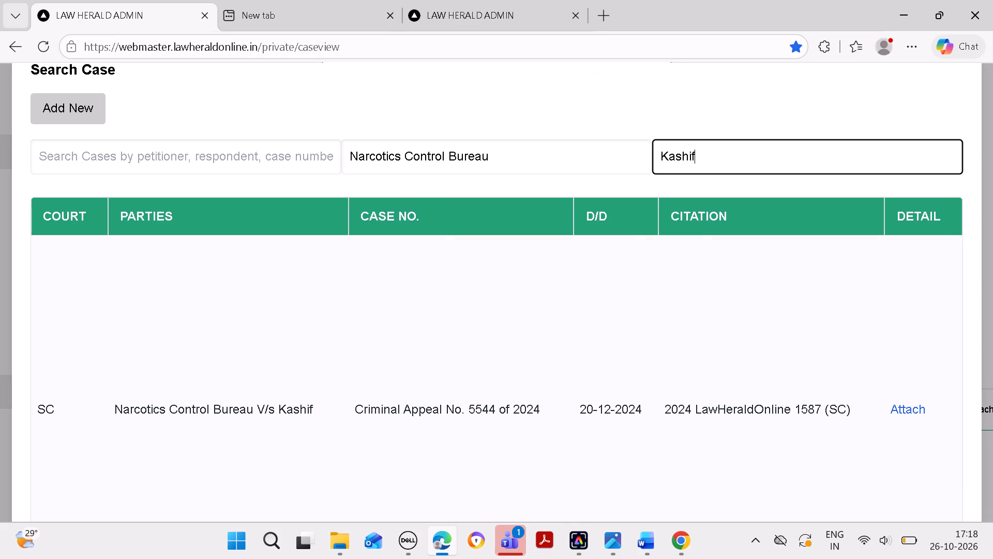
Attach the Narcotics Control Bureau case 2024 LawHeraldOnline 1587 (SC) and check the attached cases list against the Word document.
left_click(898, 405)
left_click(648, 157)
scroll(607, 347, "down", 8)
left_click(645, 534)
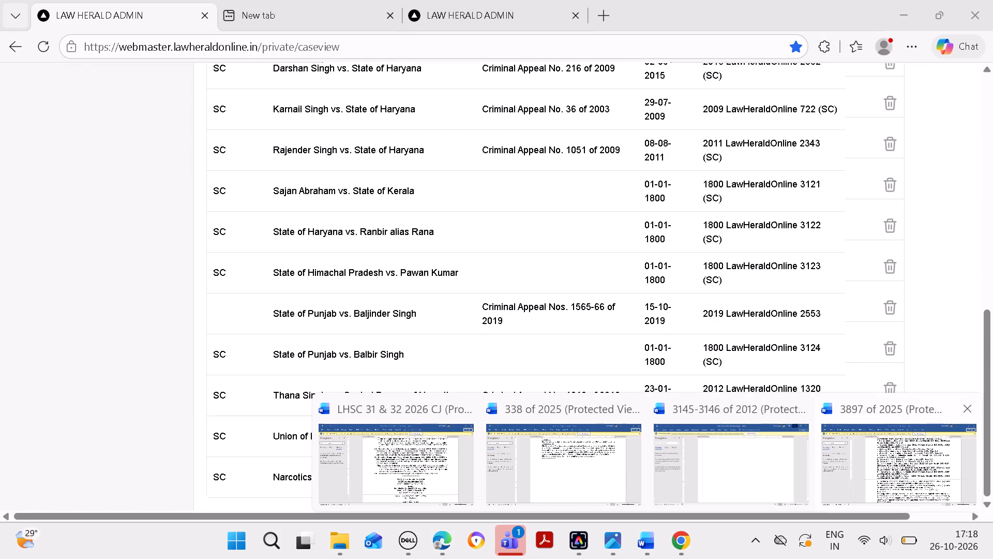
left_click(882, 459)
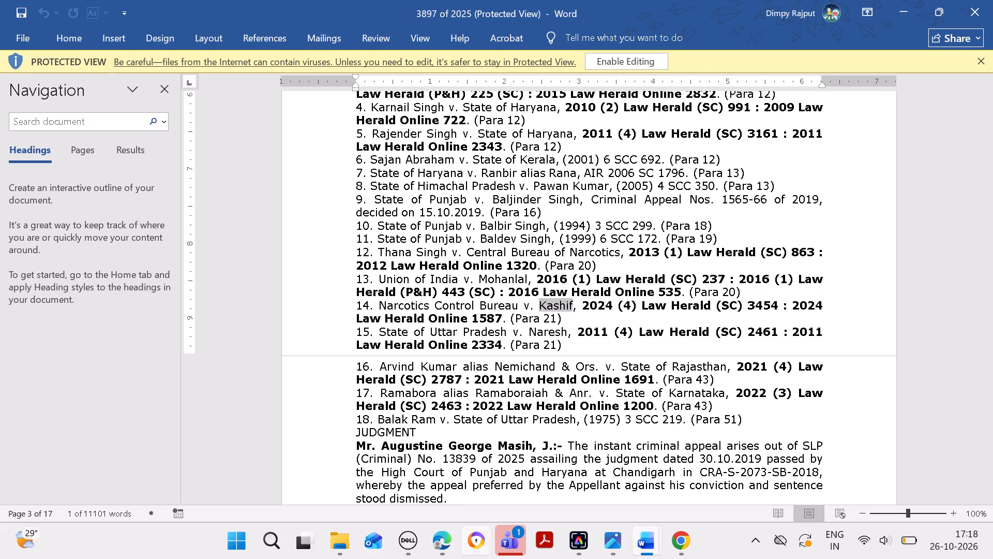
left_click(446, 533)
Clear the previous petitioner and respondent searches and search the cases by petitioner State of Uttar Pradesh, copied from entry 15 in the Word document.
left_click(652, 538)
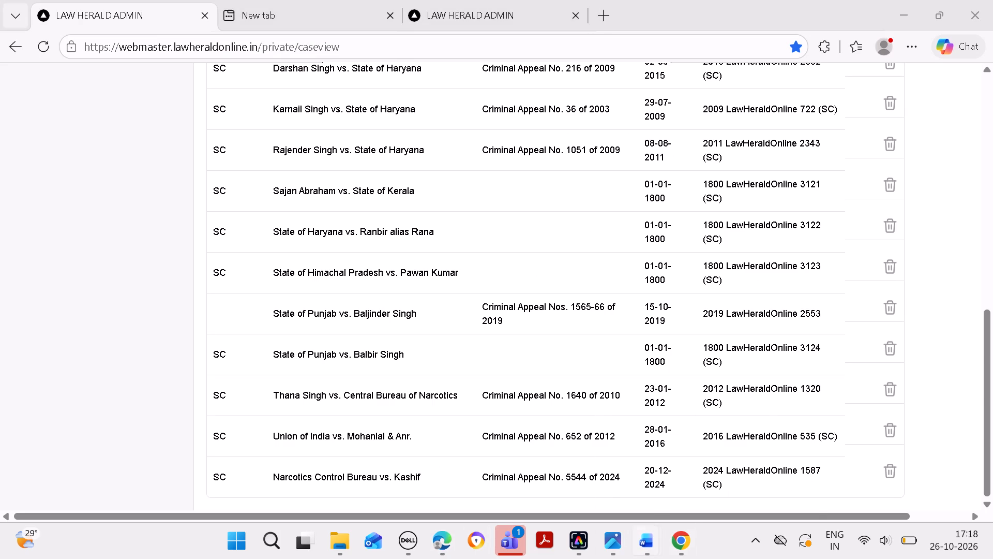
left_click(876, 440)
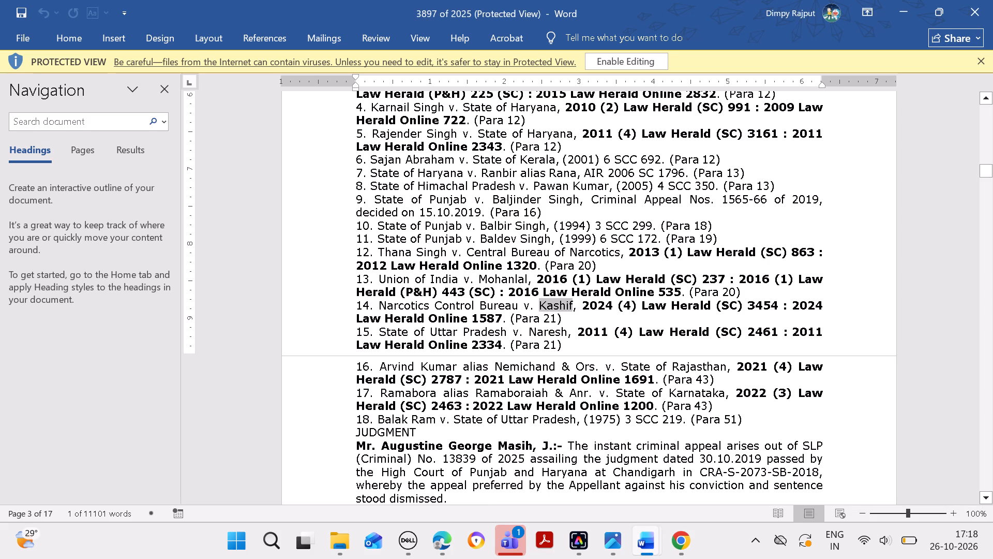
left_click_drag(377, 328, 418, 328)
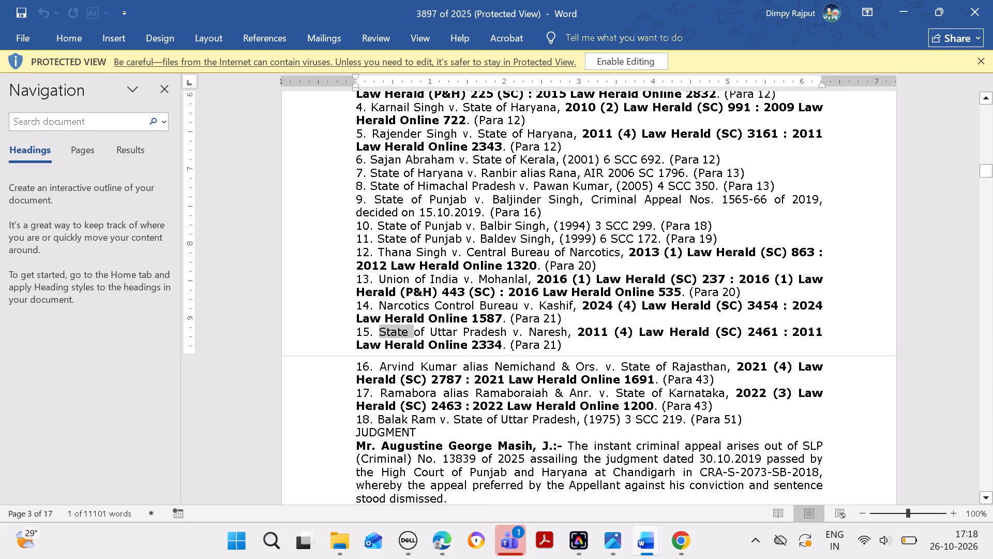
left_click_drag(418, 328, 486, 333)
key("ctrl+c")
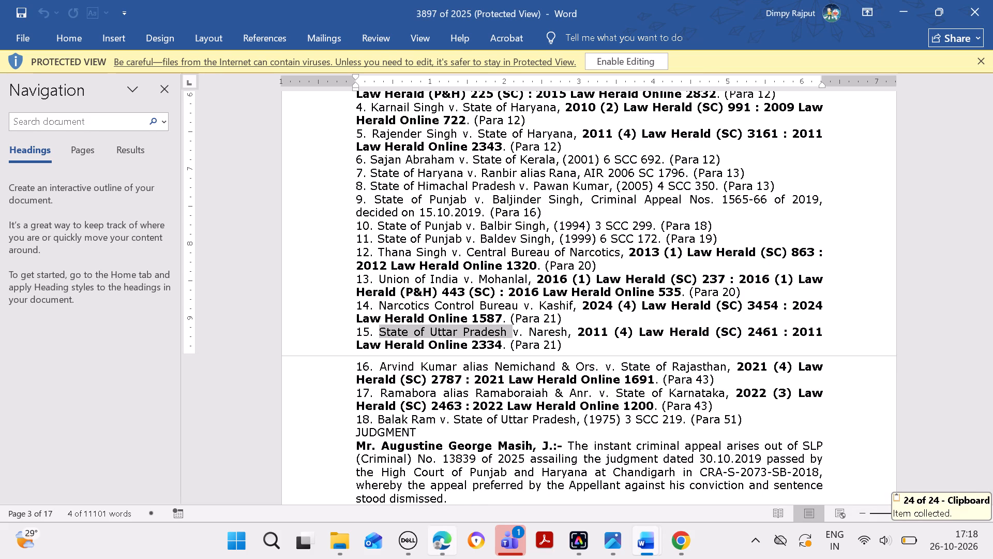
left_click(444, 546)
scroll(324, 416, "up", 2)
left_click(293, 454)
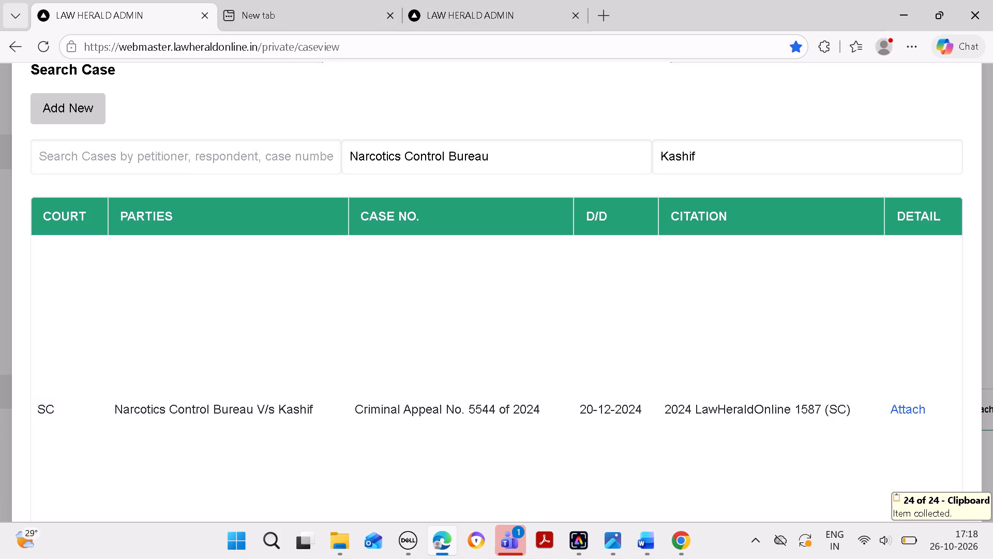
left_click_drag(502, 154, 326, 149)
key("BackSpace")
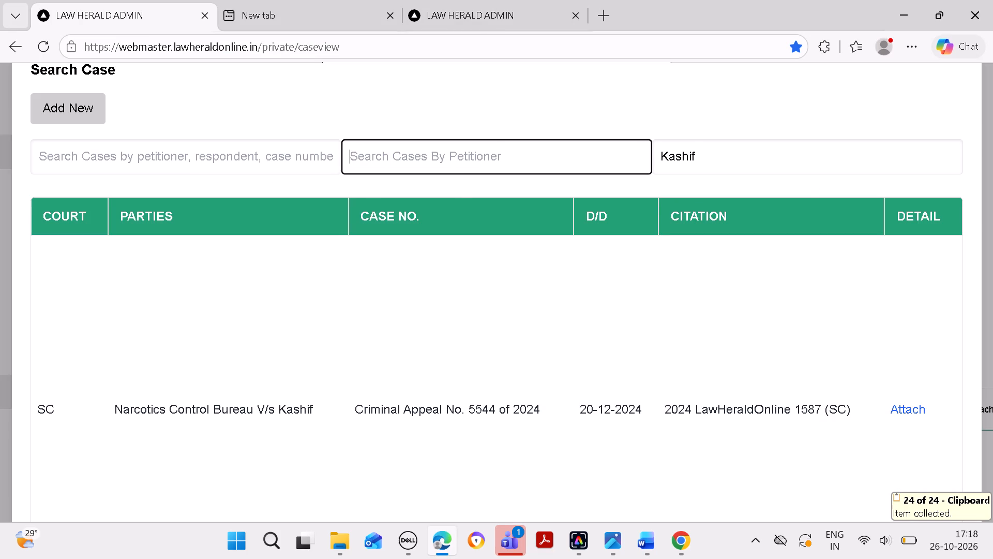
left_click_drag(727, 160, 569, 157)
key("BackSpace")
left_click(525, 158)
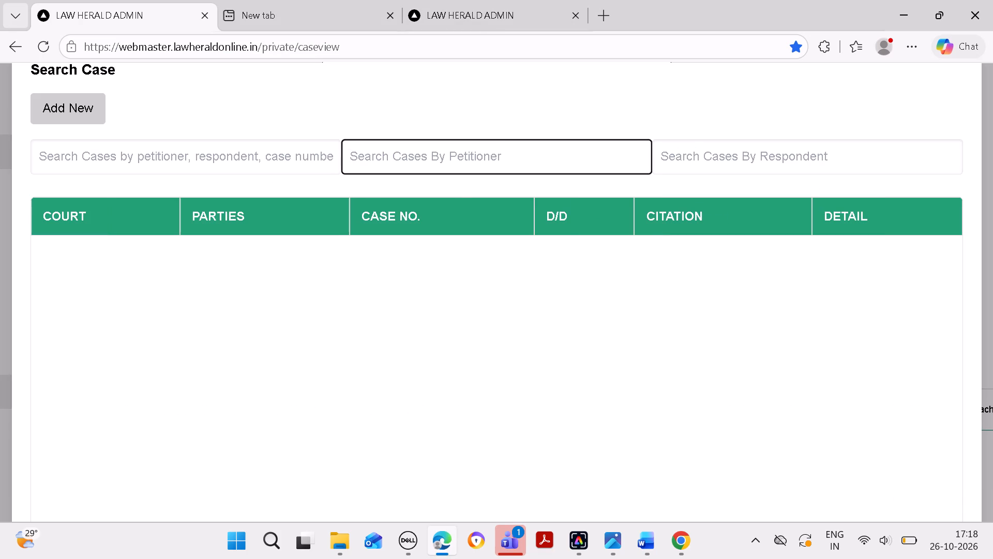
key("ctrl+c")
key("ctrl+v")
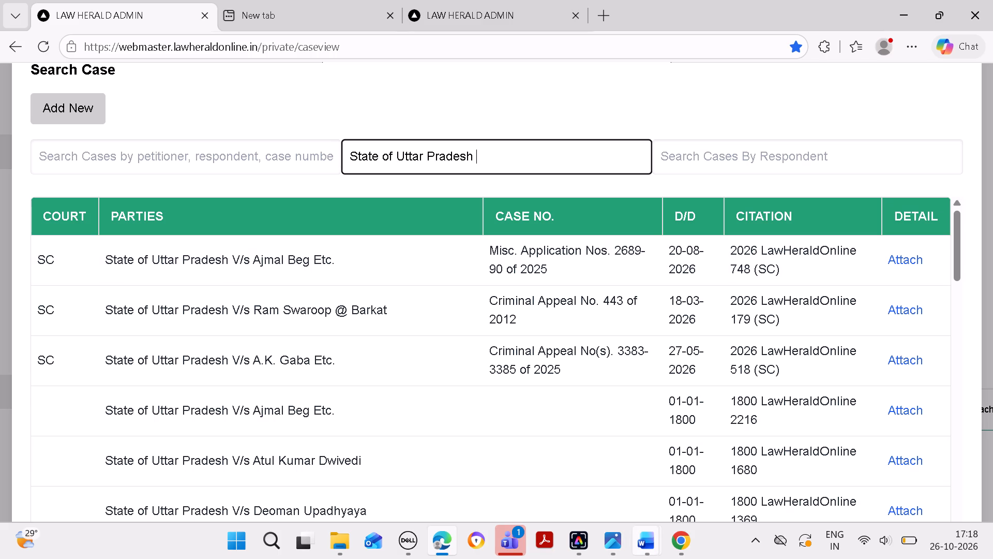
Narrow the case search by respondent Naresh, copied from entry 15 in the Word document.
left_click(639, 540)
left_click(866, 461)
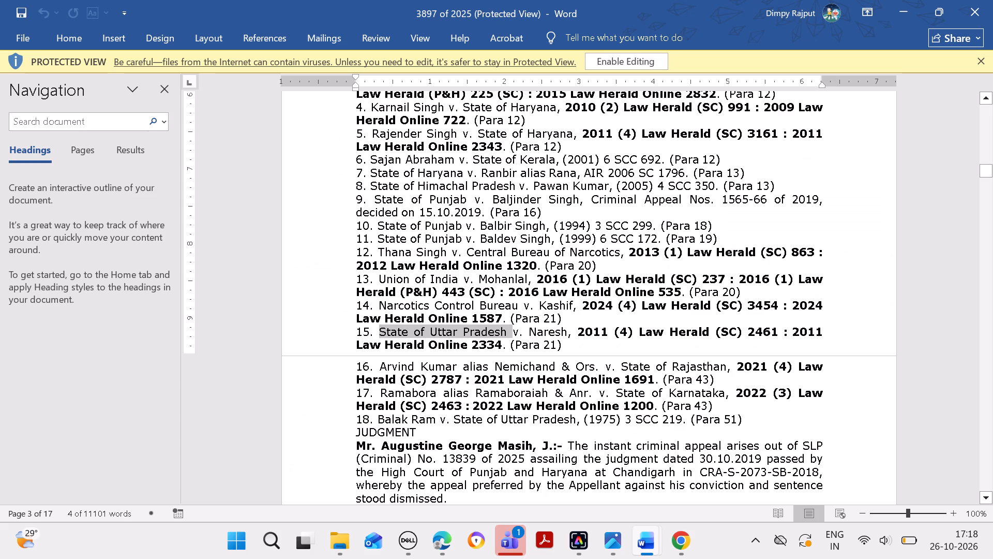
left_click_drag(528, 329, 564, 331)
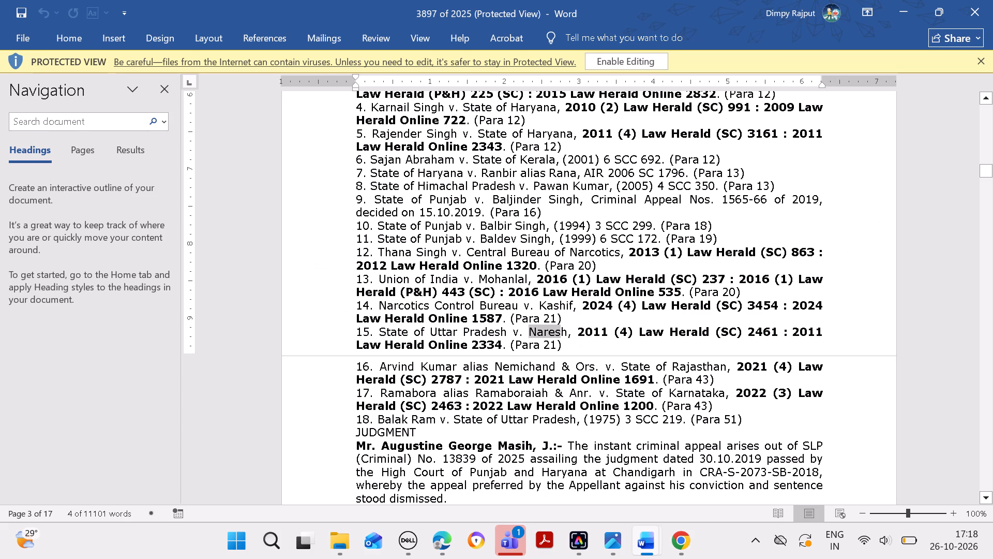
left_click_drag(564, 331, 567, 333)
key("ctrl+c")
left_click(442, 555)
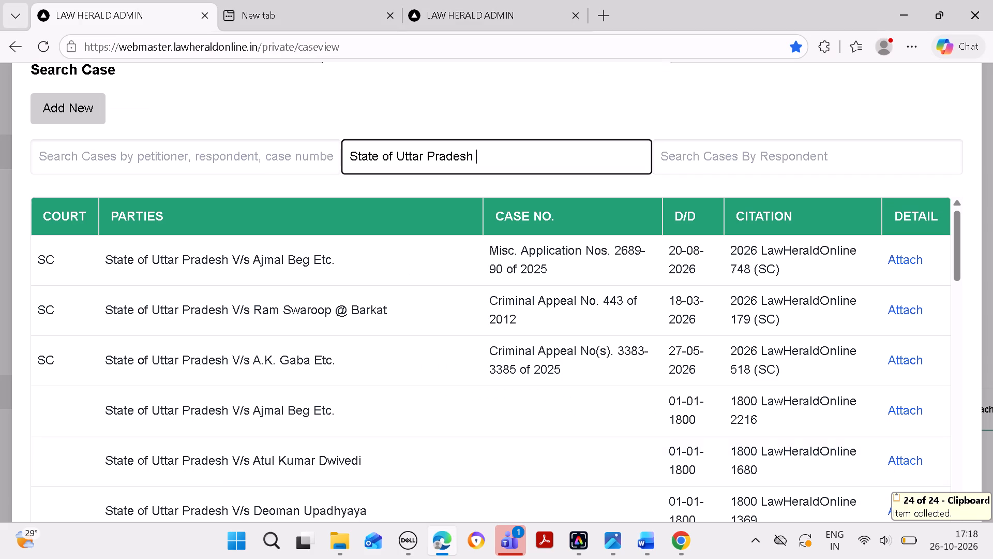
left_click(718, 155)
key("ctrl+v")
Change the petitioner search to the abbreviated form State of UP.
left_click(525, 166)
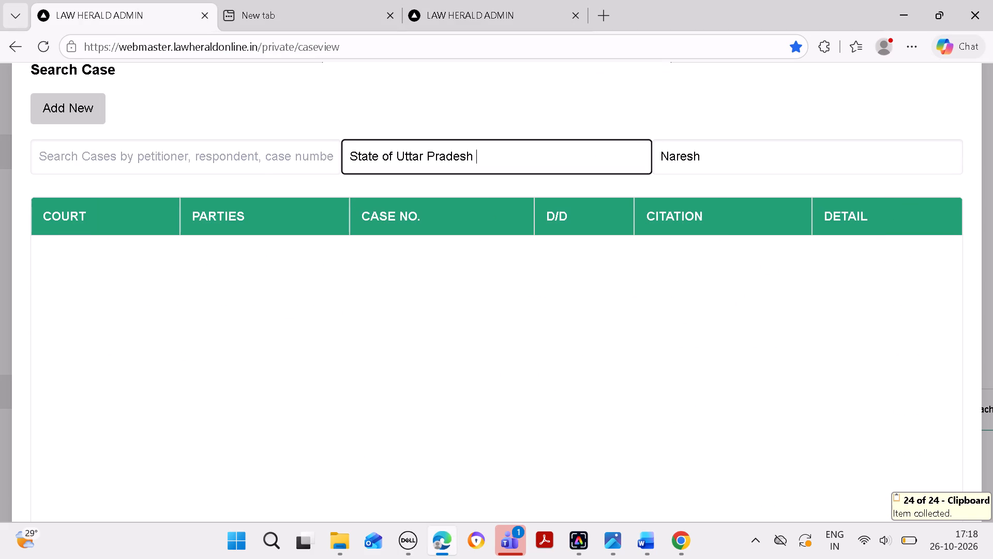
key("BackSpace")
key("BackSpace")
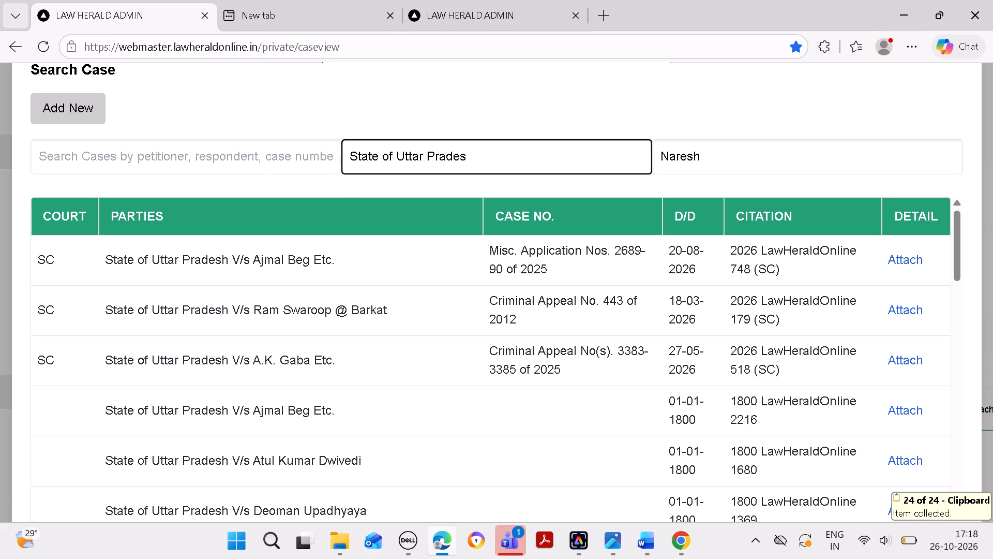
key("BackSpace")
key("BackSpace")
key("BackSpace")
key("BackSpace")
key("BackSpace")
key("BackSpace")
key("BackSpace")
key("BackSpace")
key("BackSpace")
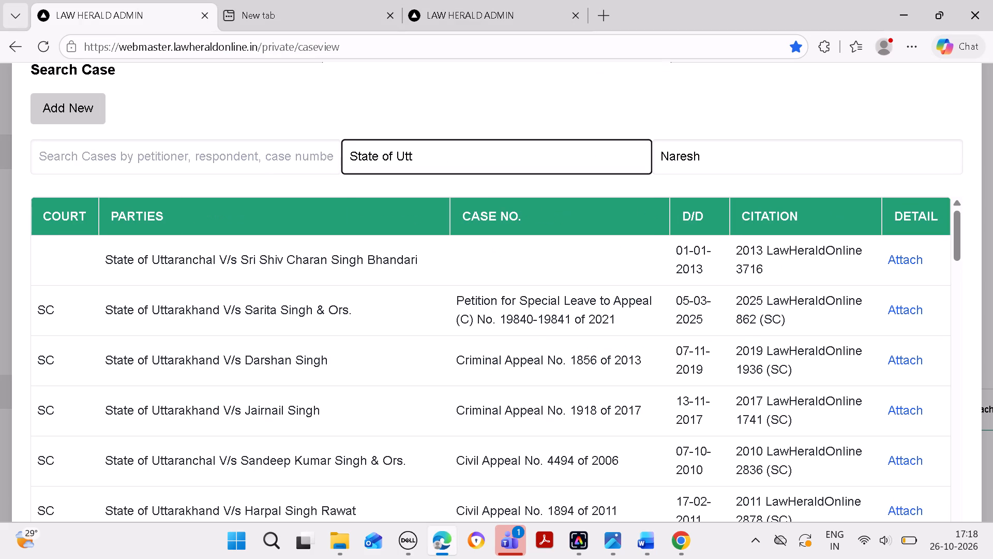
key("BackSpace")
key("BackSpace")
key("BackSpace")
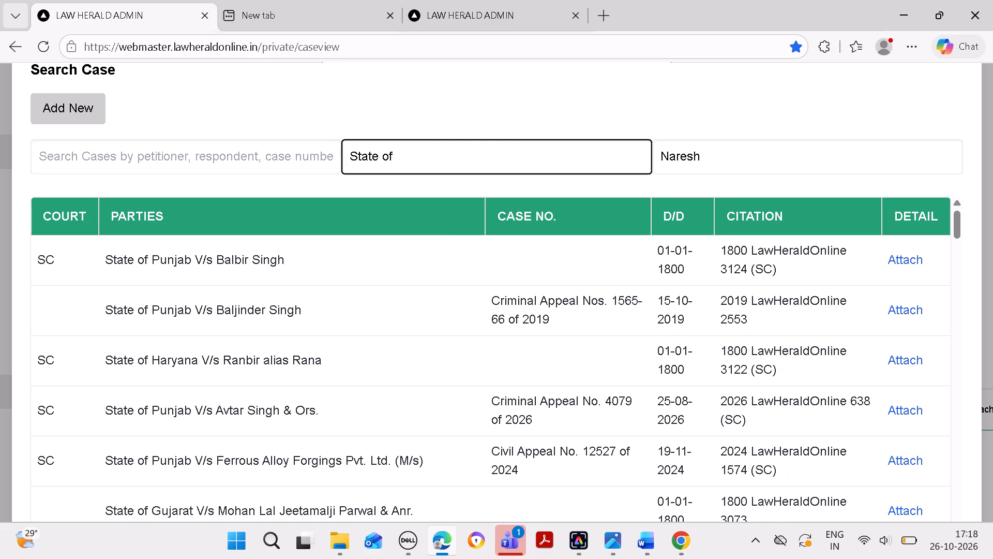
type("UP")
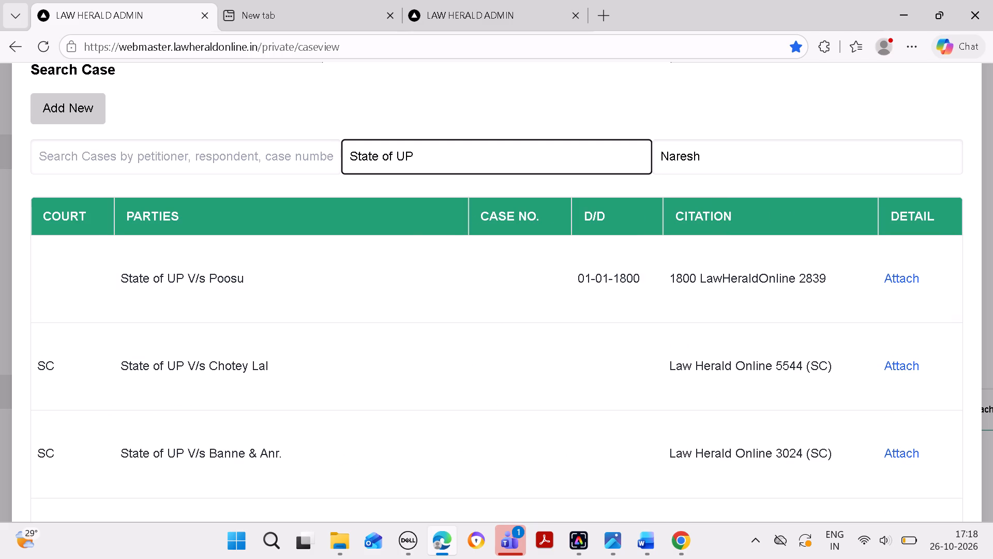
Broaden the search by shortening the petitioner to State and, after rechecking entry 15 in the Word document, the respondent to Nares.
left_click(514, 157)
key("BackSpace")
key("BackSpace")
key("BackSpace")
key("BackSpace")
key("BackSpace")
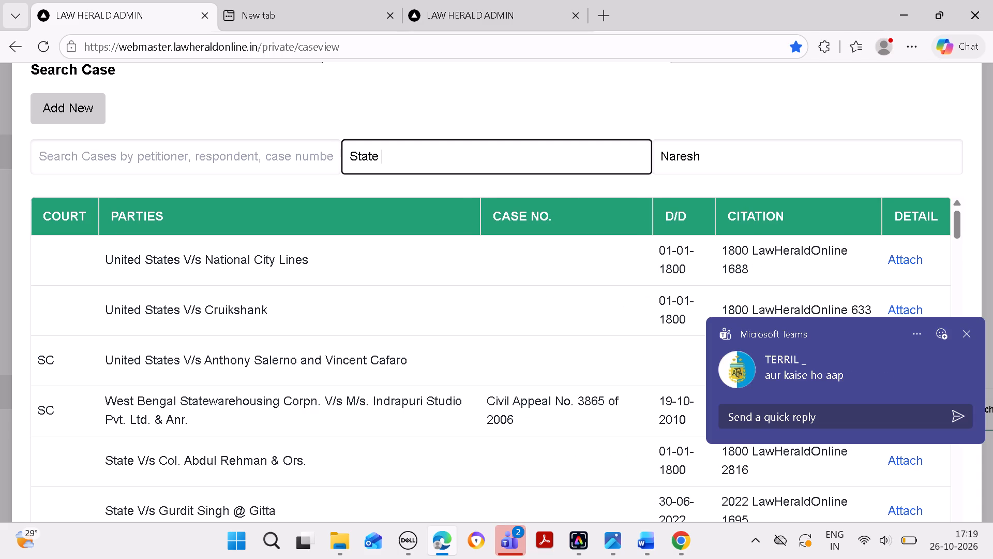
key("BackSpace")
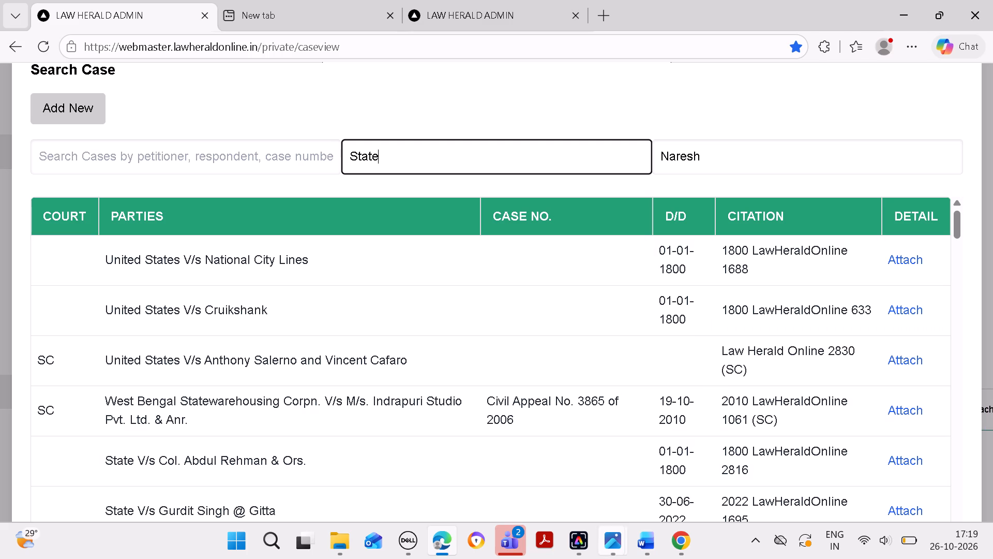
left_click(655, 542)
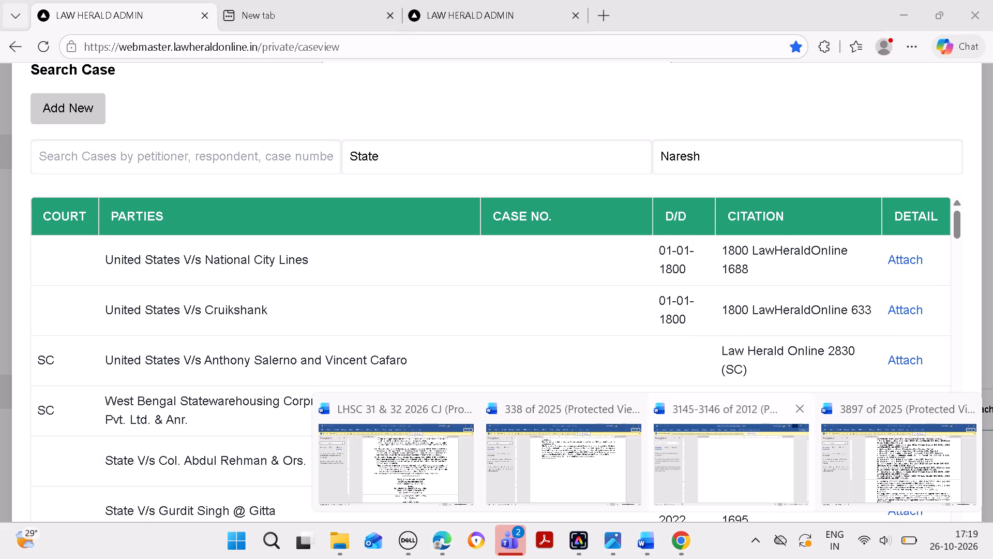
left_click(857, 463)
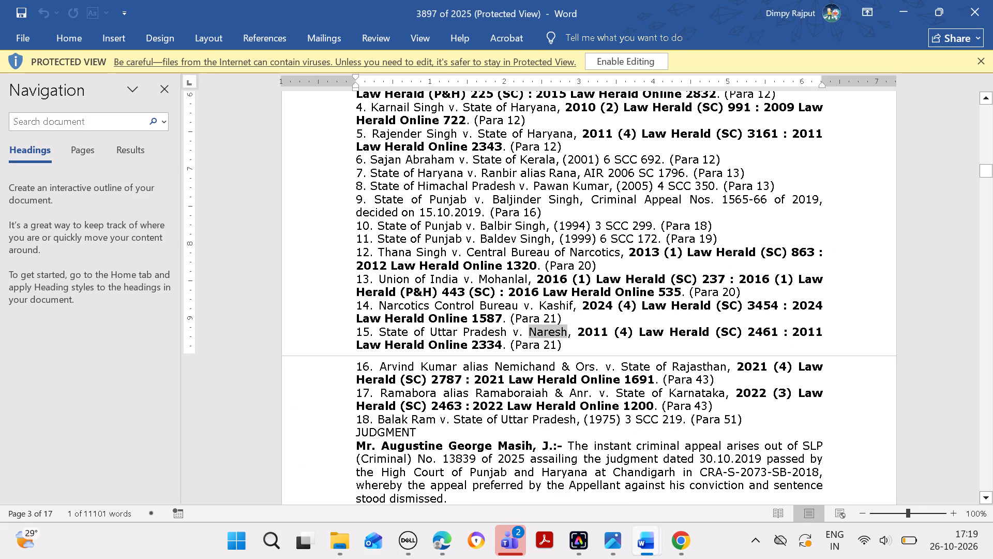
left_click(444, 535)
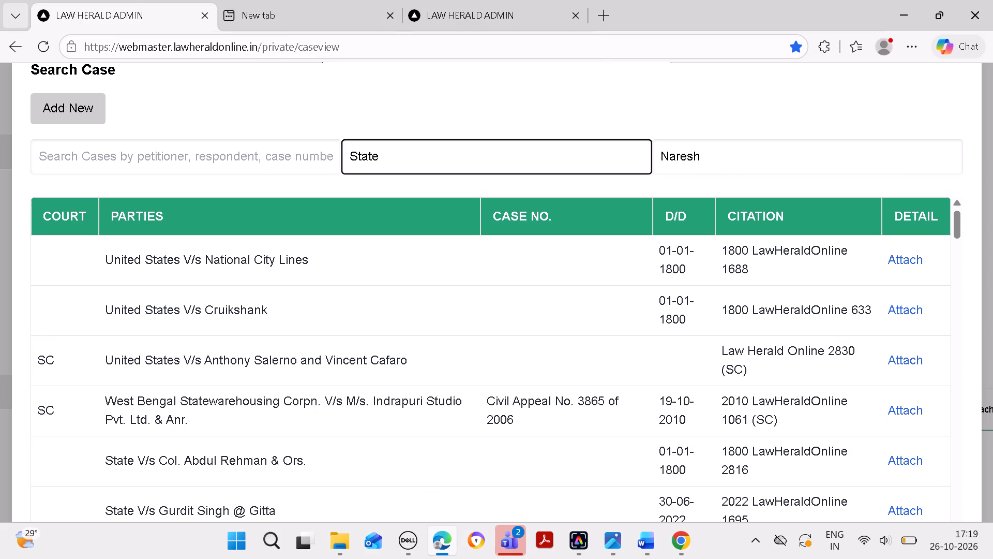
left_click(726, 171)
key("BackSpace")
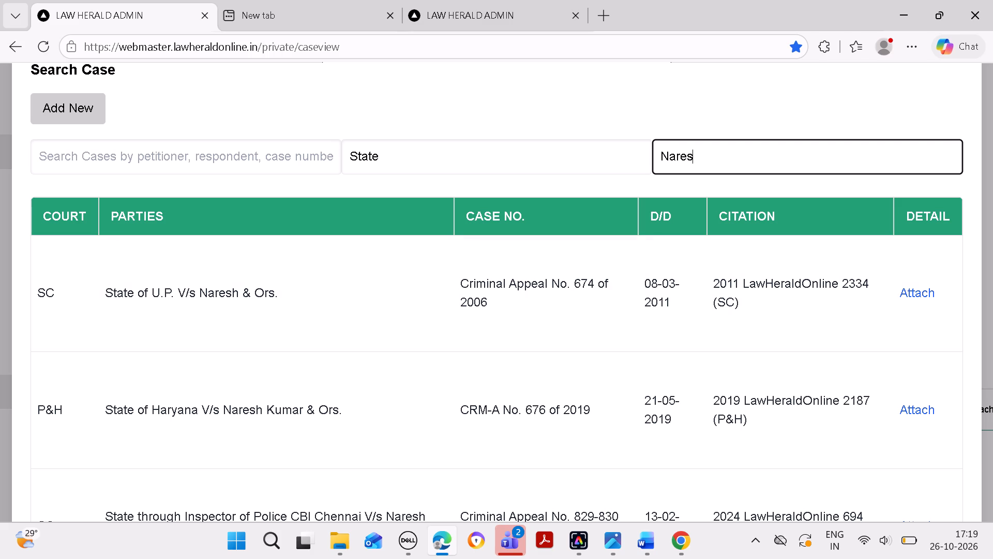
Compare the results with entry 15 in the Word document, attach 2011 LawHeraldOnline 2334 (SC) and check the attached cases list.
left_click(654, 539)
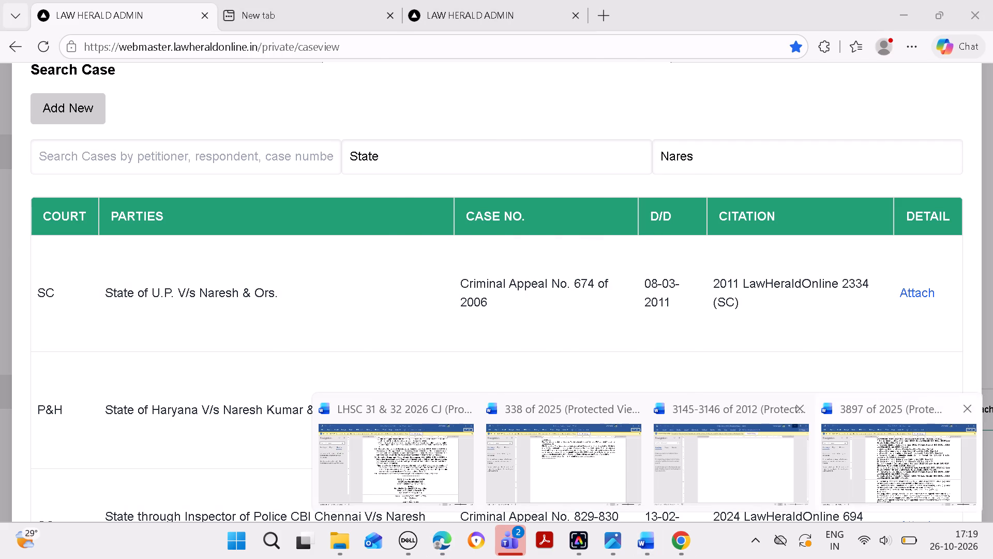
left_click(870, 476)
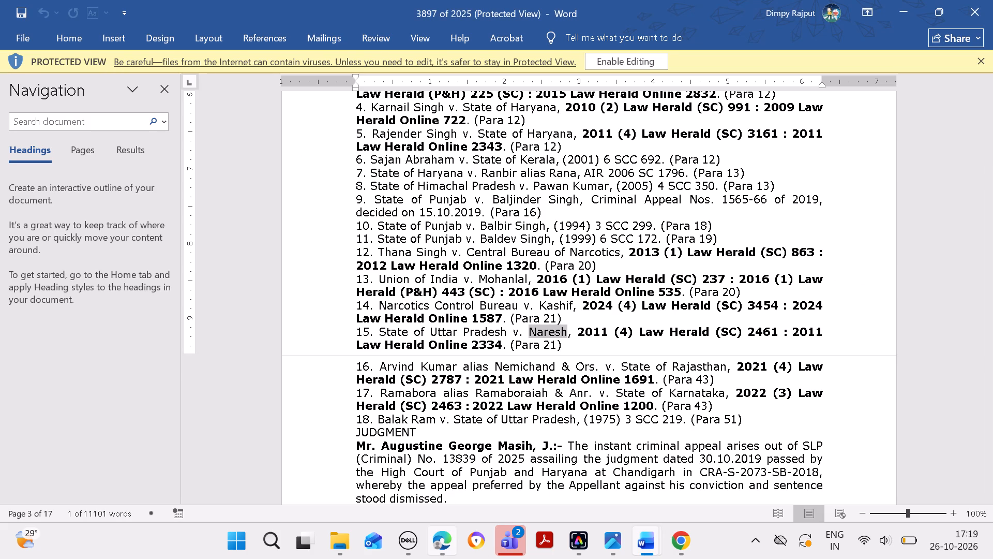
left_click(449, 549)
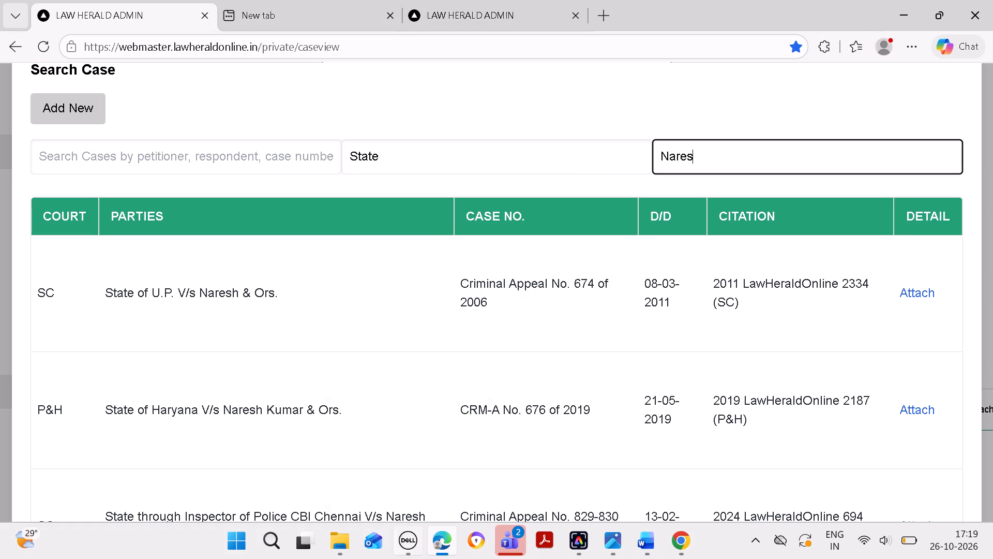
left_click(916, 293)
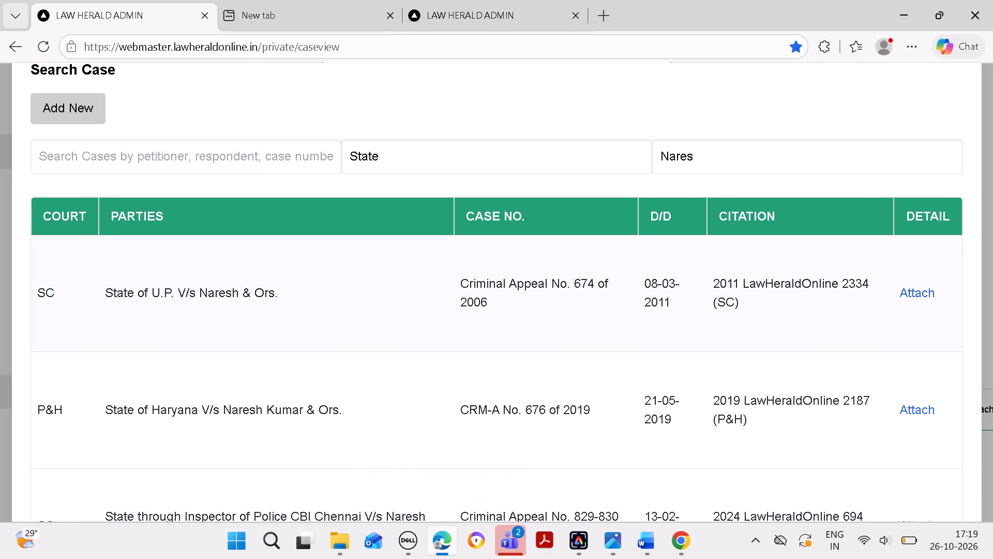
left_click(648, 157)
scroll(593, 380, "down", 9)
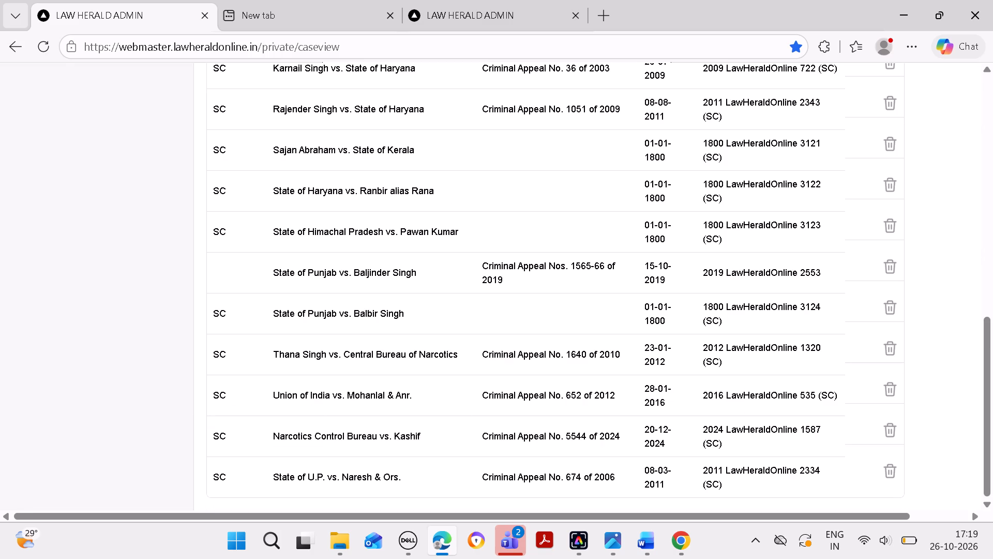
Switch to Microsoft Teams to check the unread chat messages.
left_click(498, 544)
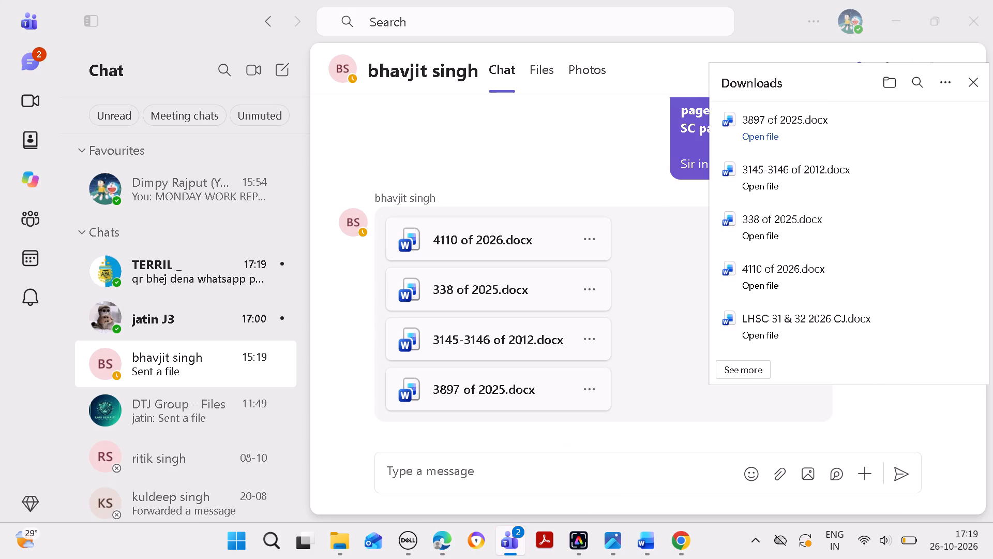
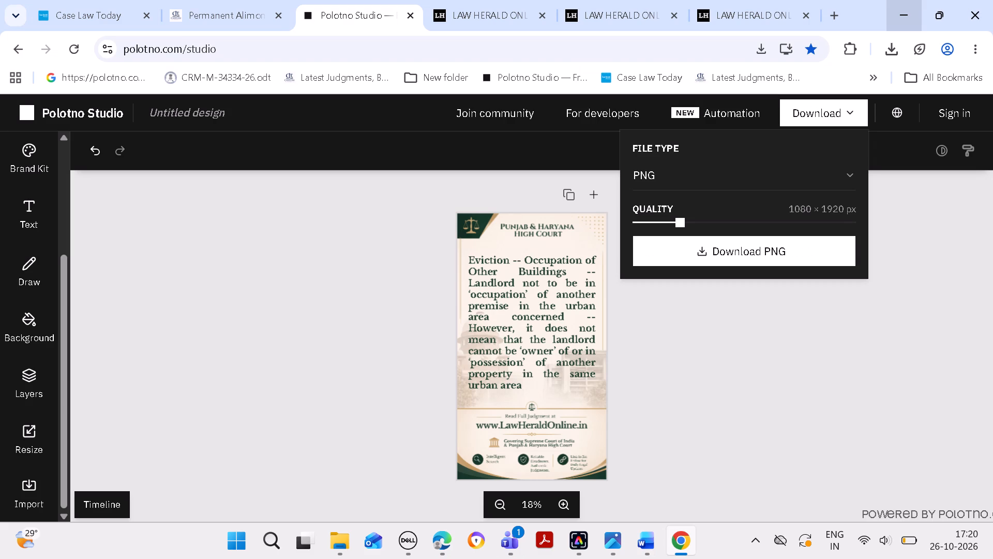
Minimize the Polotno Studio browser window, the LHSC 31 & 32 2026 CJ Word document and the File Explorer window.
left_click(904, 13)
left_click(904, 13)
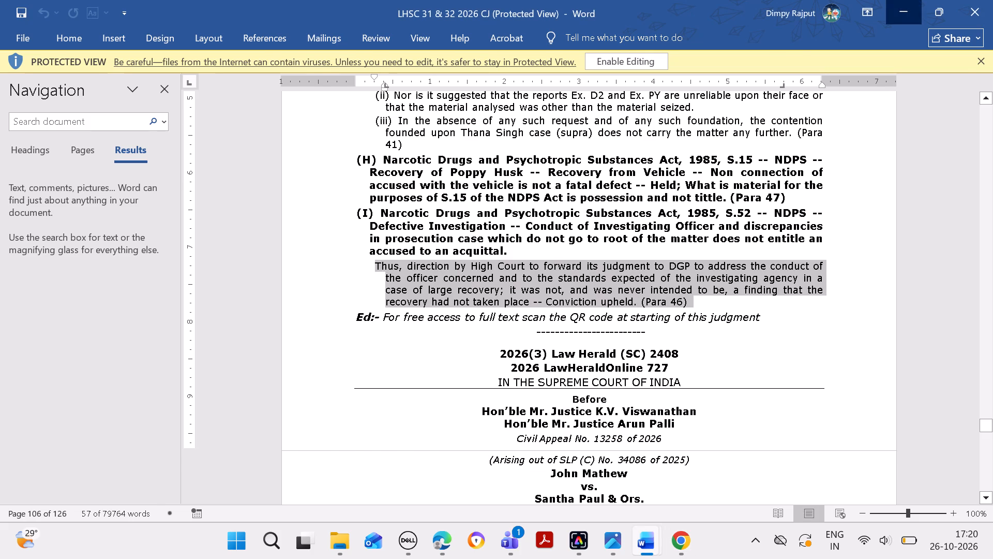
left_click(890, 12)
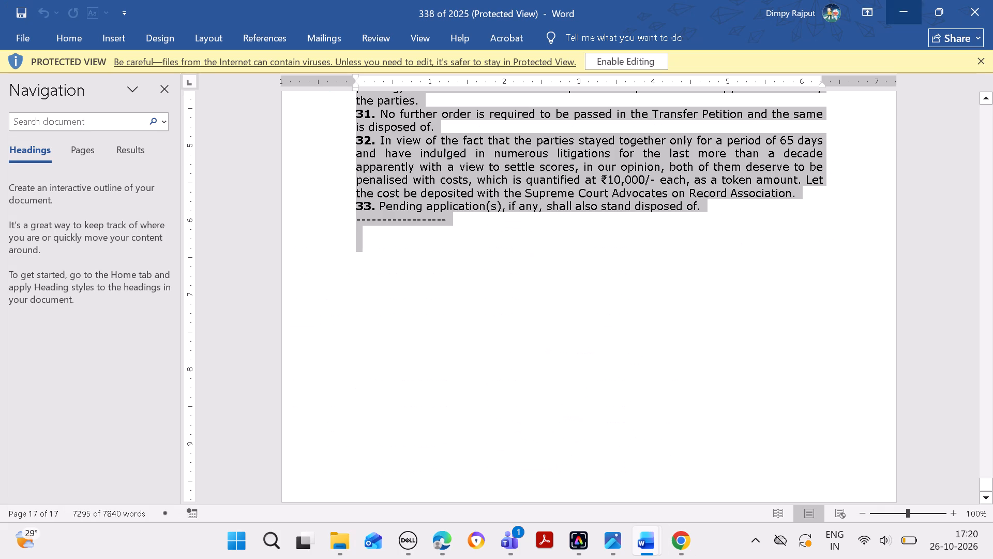